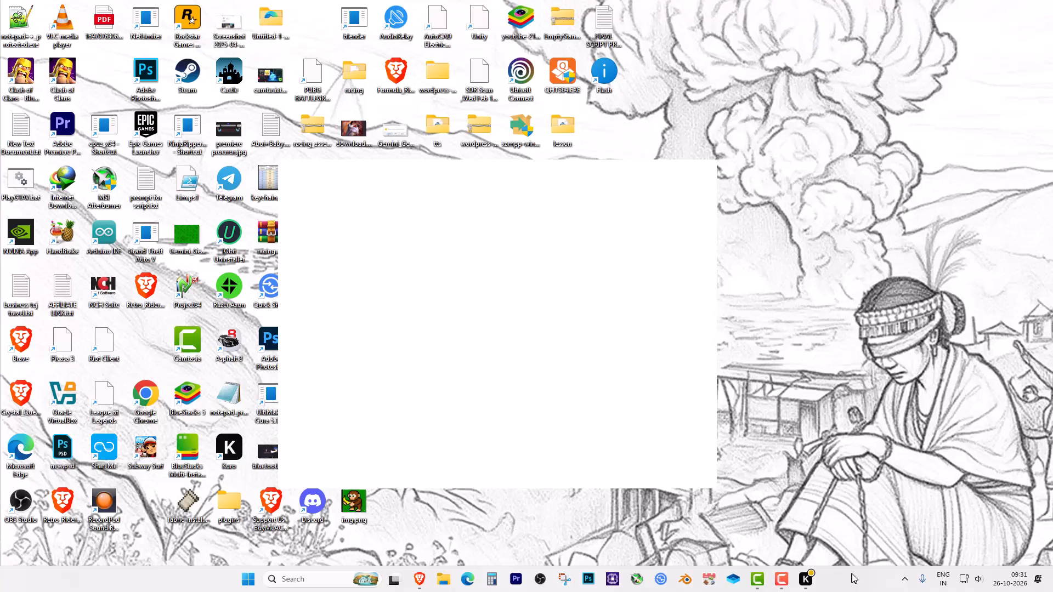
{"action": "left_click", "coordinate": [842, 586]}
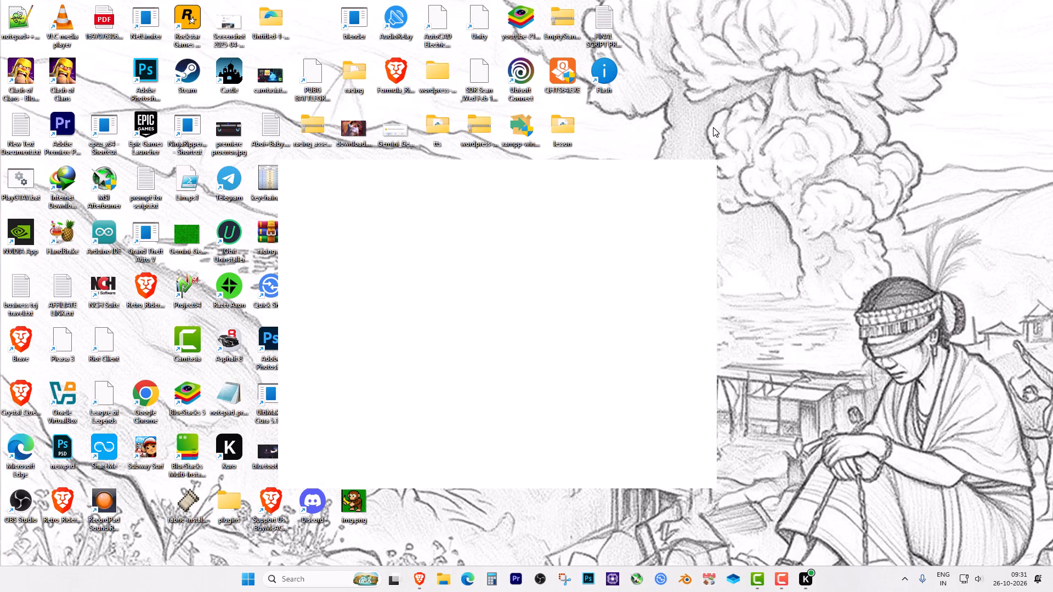
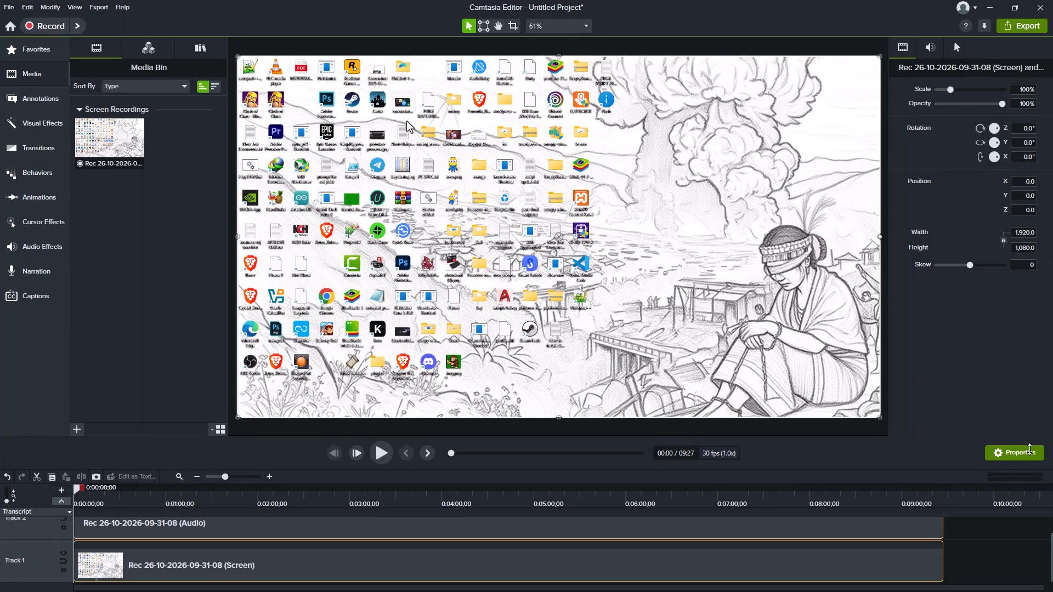
Delete the recording's audio clip from Track 2, leaving the screen clip in place.
{"action": "left_click", "coordinate": [974, 523]}
{"action": "left_click", "coordinate": [876, 527]}
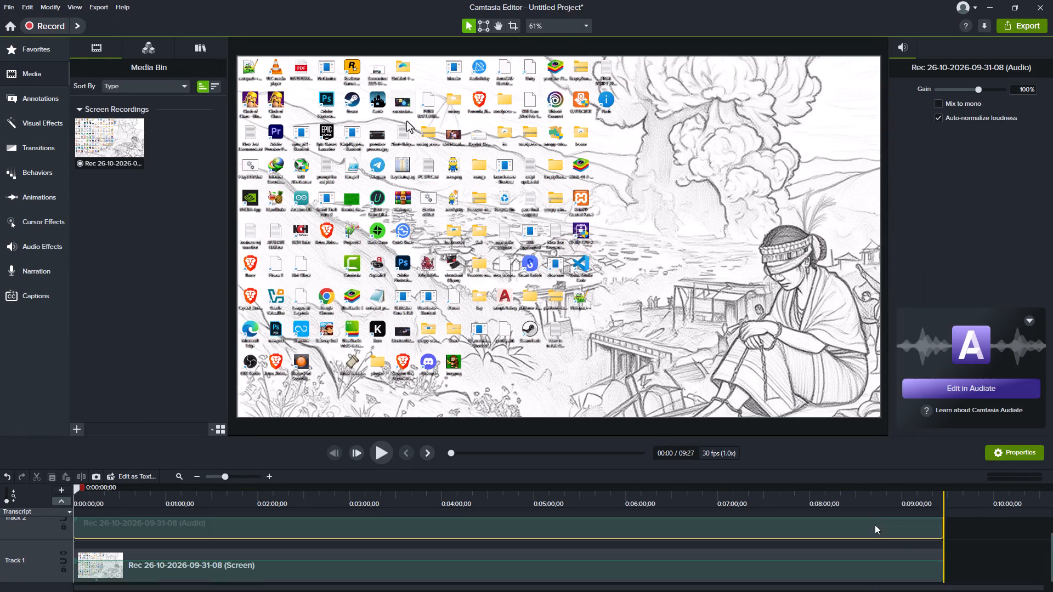
{"action": "key", "text": "Delete"}
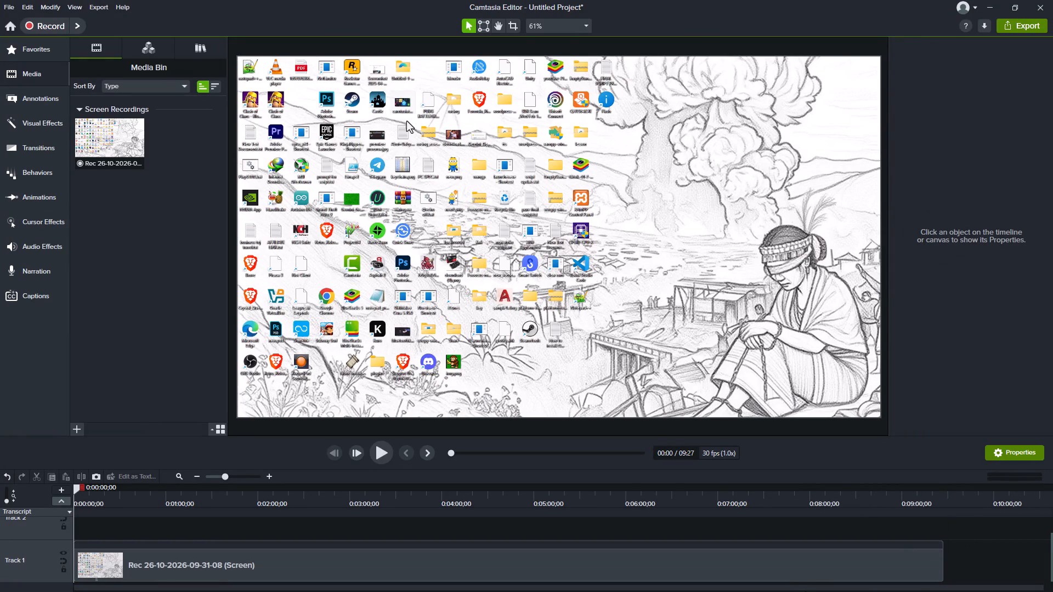
Turn off automatic hiding of the taskbar in the Windows taskbar settings, and close the settings window.
{"action": "right_click", "coordinate": [839, 585]}
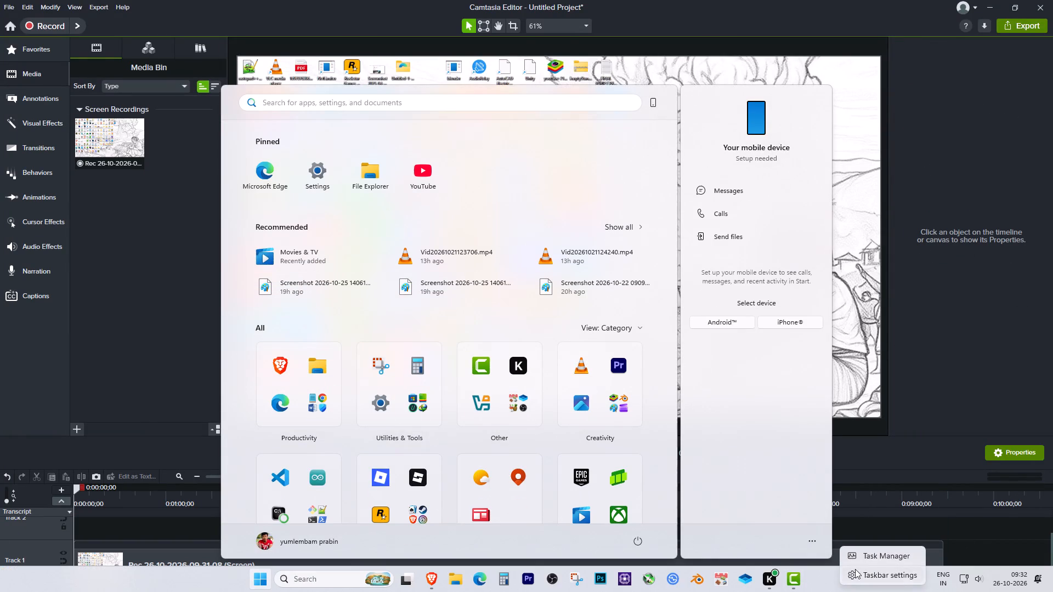
{"action": "left_click", "coordinate": [884, 574]}
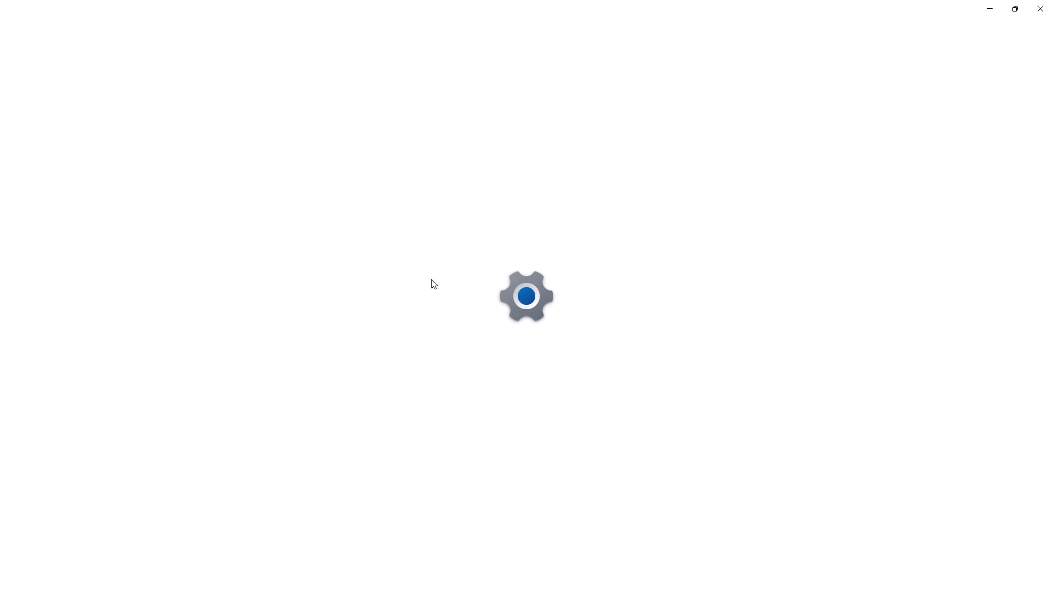
{"action": "scroll", "coordinate": [543, 382], "scroll_direction": "down", "scroll_amount": 4}
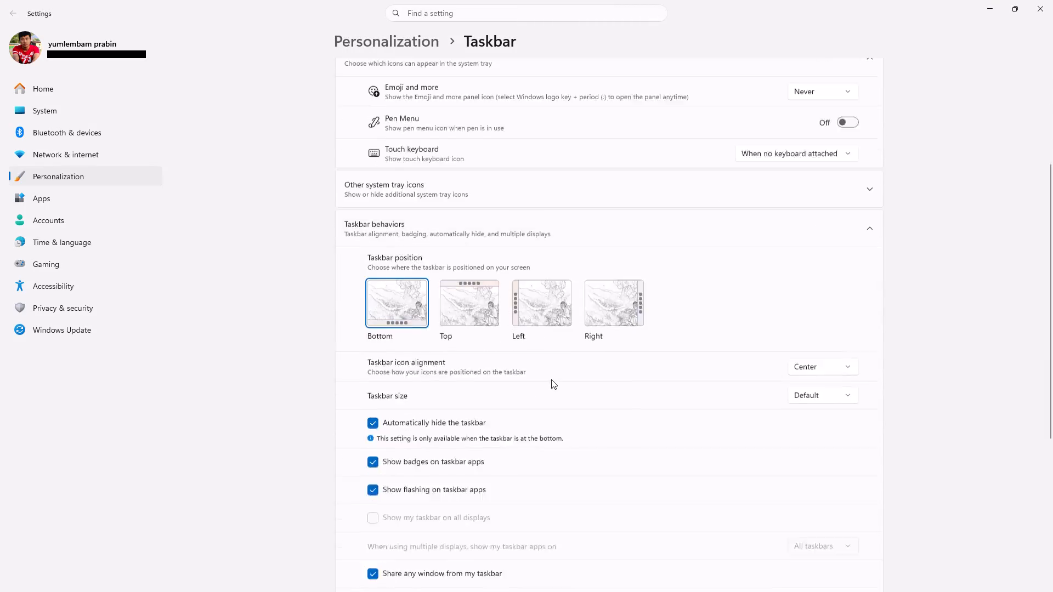
{"action": "scroll", "coordinate": [551, 379], "scroll_direction": "down", "scroll_amount": 3}
{"action": "scroll", "coordinate": [562, 366], "scroll_direction": "up", "scroll_amount": 1}
{"action": "left_click", "coordinate": [373, 228]}
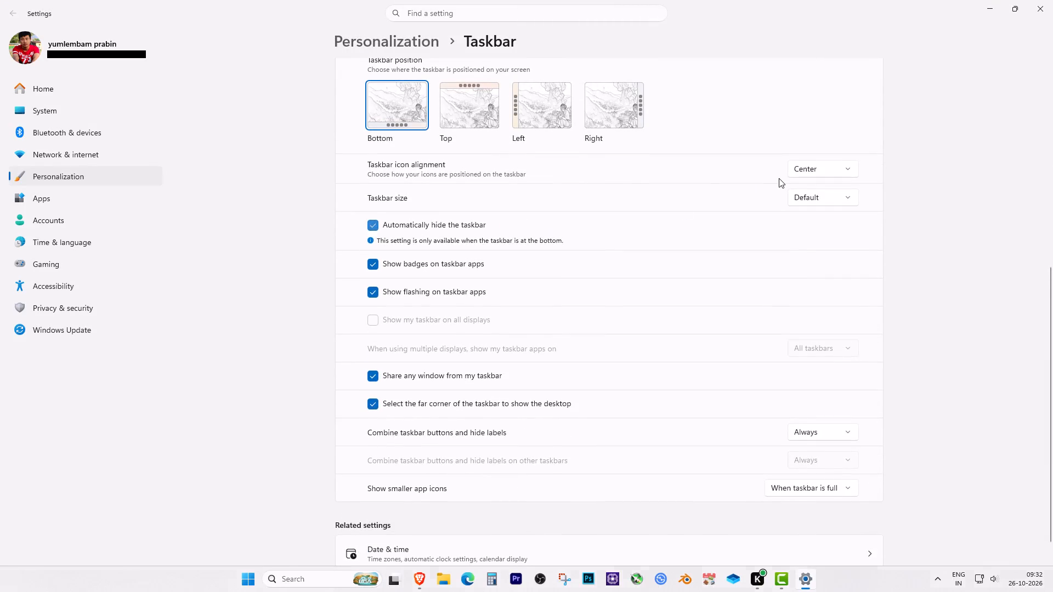
{"action": "left_click", "coordinate": [1052, 0]}
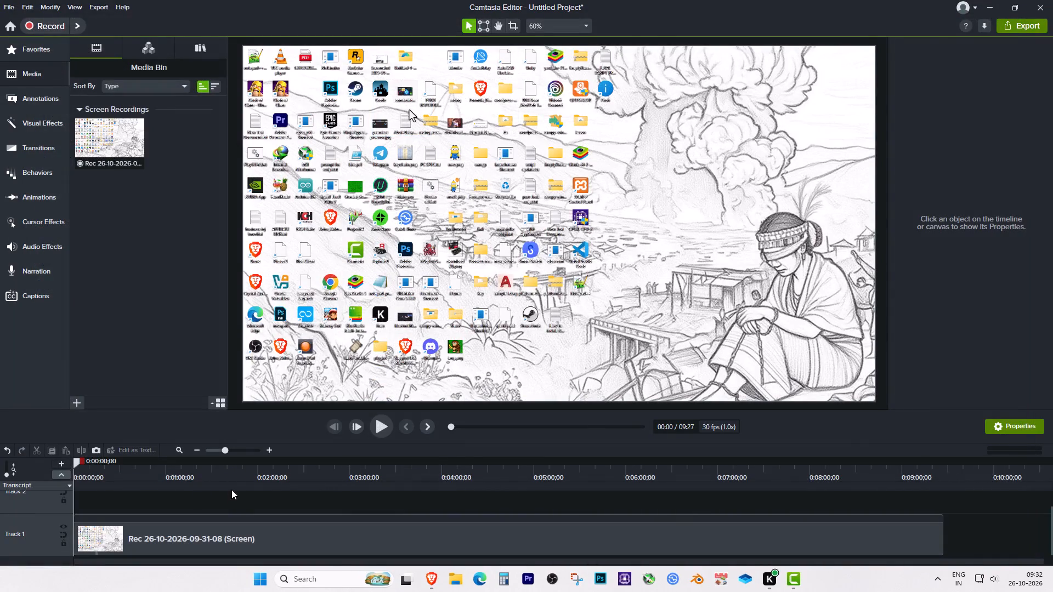
Move the screen recording clip from Track 1 up to Track 2, keeping it at the timeline start.
{"action": "left_click", "coordinate": [230, 494]}
{"action": "left_click_drag", "start_coordinate": [214, 539], "coordinate": [205, 511]}
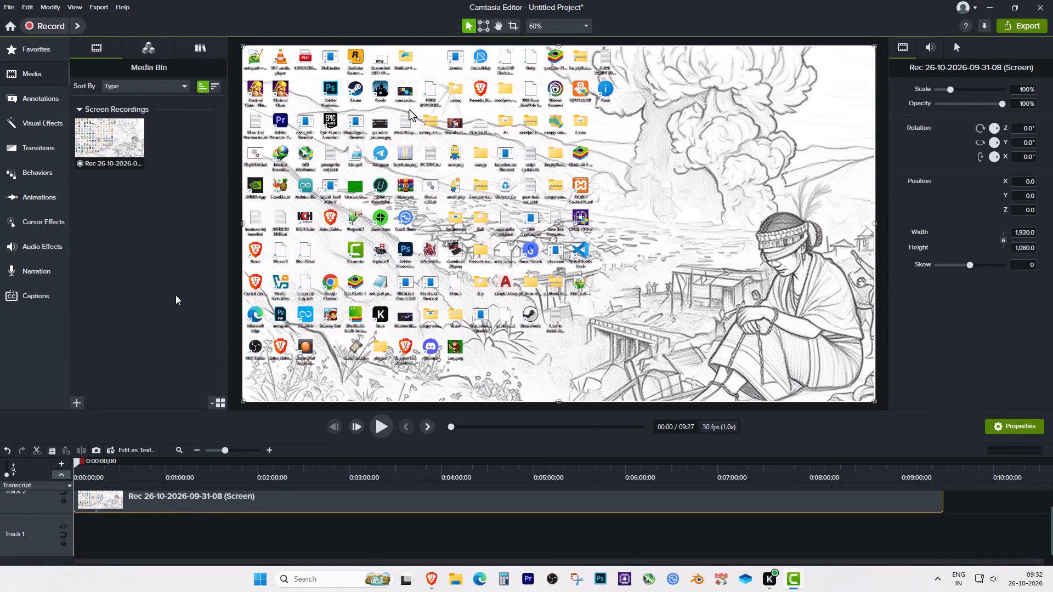
Save the project in the Camtasia documents folder as "kali linux stuck at dragon logo".
{"action": "left_click", "coordinate": [4, 11]}
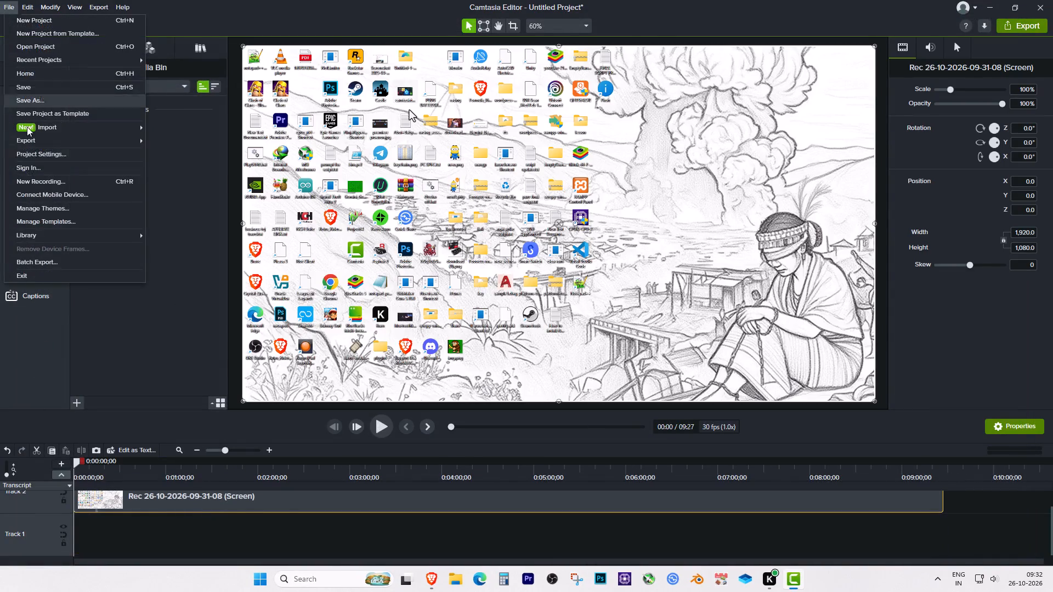
{"action": "left_click", "coordinate": [59, 104]}
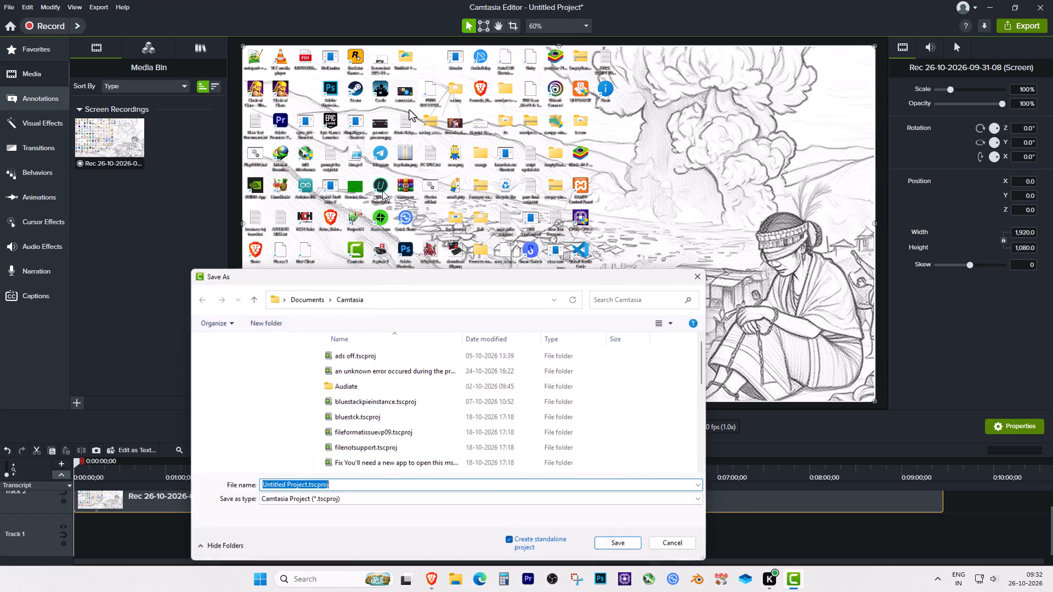
{"action": "type", "text": "kali linux stuck at"}
{"action": "key", "text": "space"}
{"action": "key", "text": "g"}
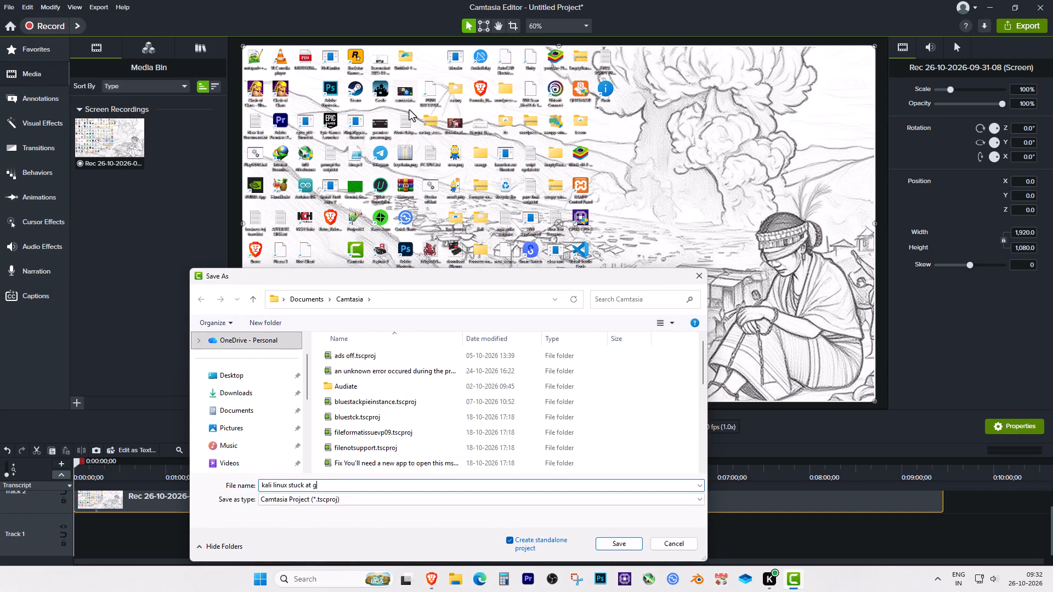
{"action": "key", "text": "BackSpace"}
{"action": "type", "text": "fra"}
{"action": "key", "text": "BackSpace"}
{"action": "key", "text": "BackSpace"}
{"action": "key", "text": "BackSpace"}
{"action": "type", "text": "dragon logo"}
{"action": "key", "text": "Return"}
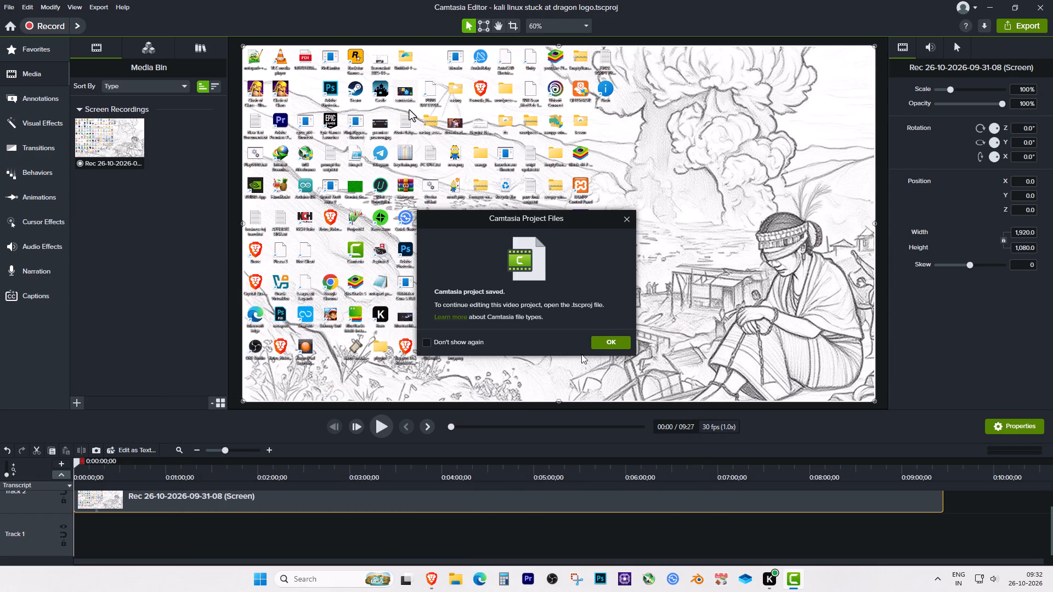
{"action": "left_click", "coordinate": [608, 345]}
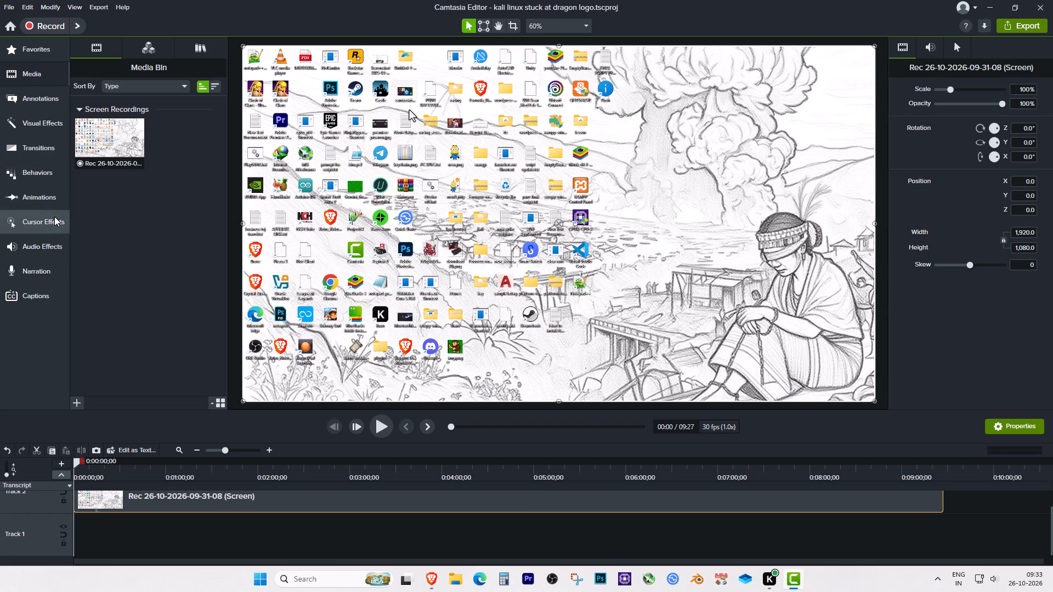
Add the left-click Sound and Burst 1 cursor effects to the screen recording clip.
{"action": "left_click", "coordinate": [26, 229]}
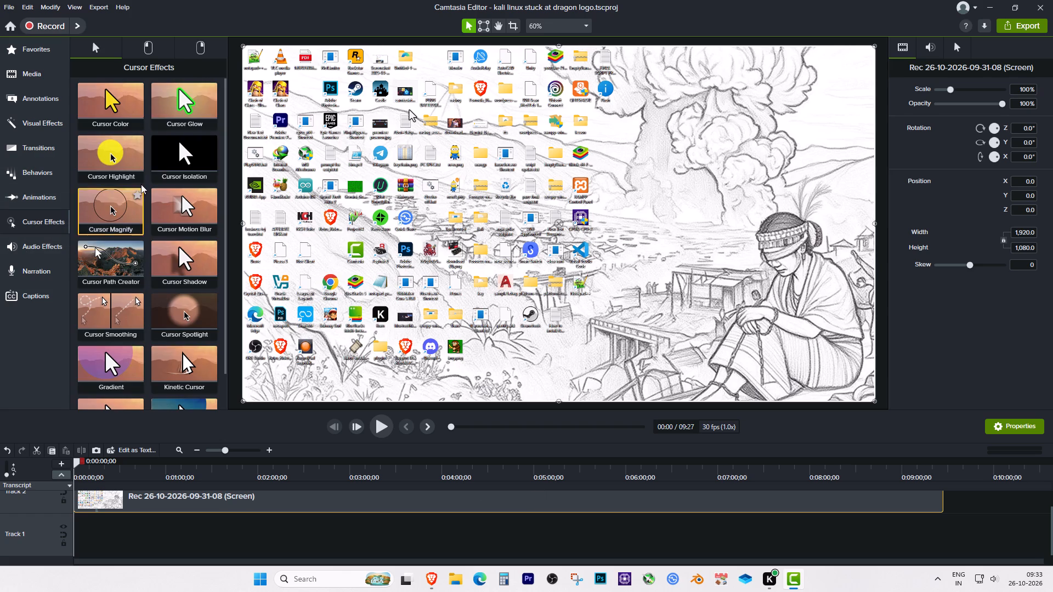
{"action": "scroll", "coordinate": [141, 249], "scroll_direction": "down", "scroll_amount": 1}
{"action": "scroll", "coordinate": [141, 249], "scroll_direction": "up", "scroll_amount": 1}
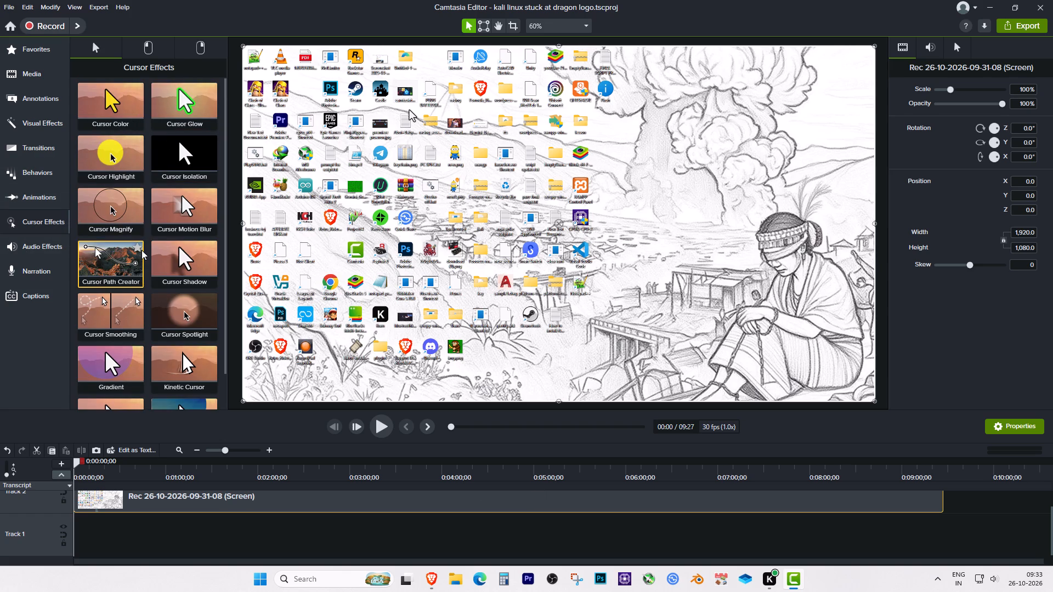
{"action": "scroll", "coordinate": [141, 250], "scroll_direction": "down", "scroll_amount": 4}
{"action": "scroll", "coordinate": [141, 249], "scroll_direction": "up", "scroll_amount": 2}
{"action": "left_click", "coordinate": [150, 50]}
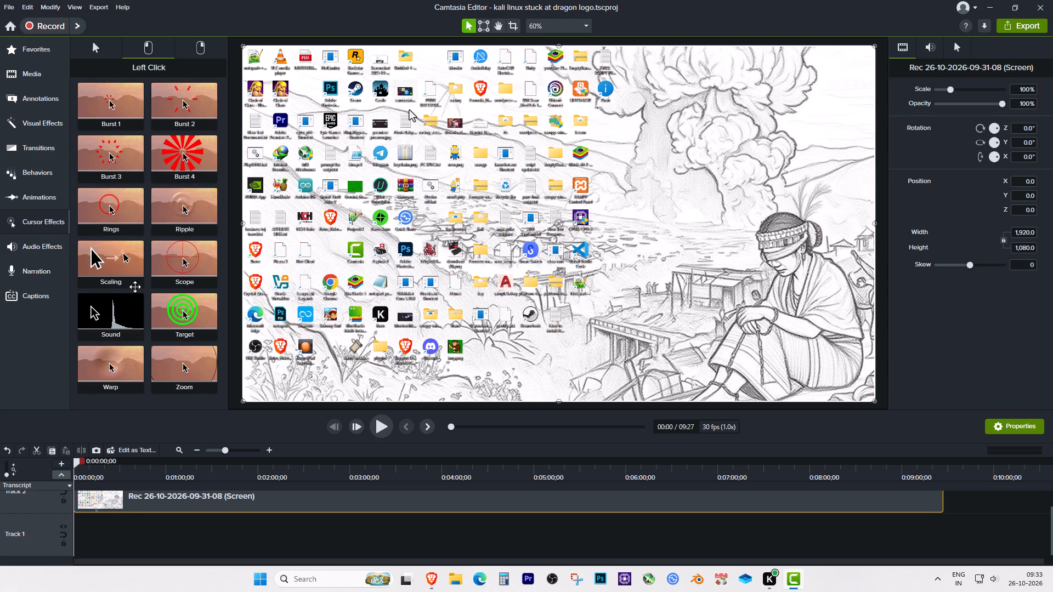
{"action": "left_click_drag", "start_coordinate": [114, 317], "coordinate": [239, 502]}
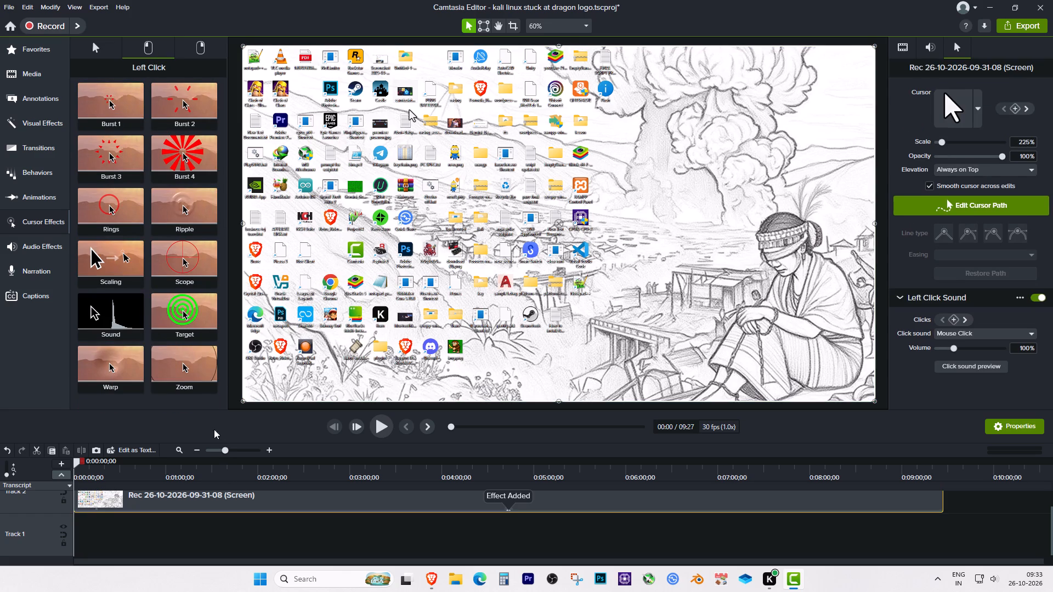
{"action": "left_click", "coordinate": [106, 154]}
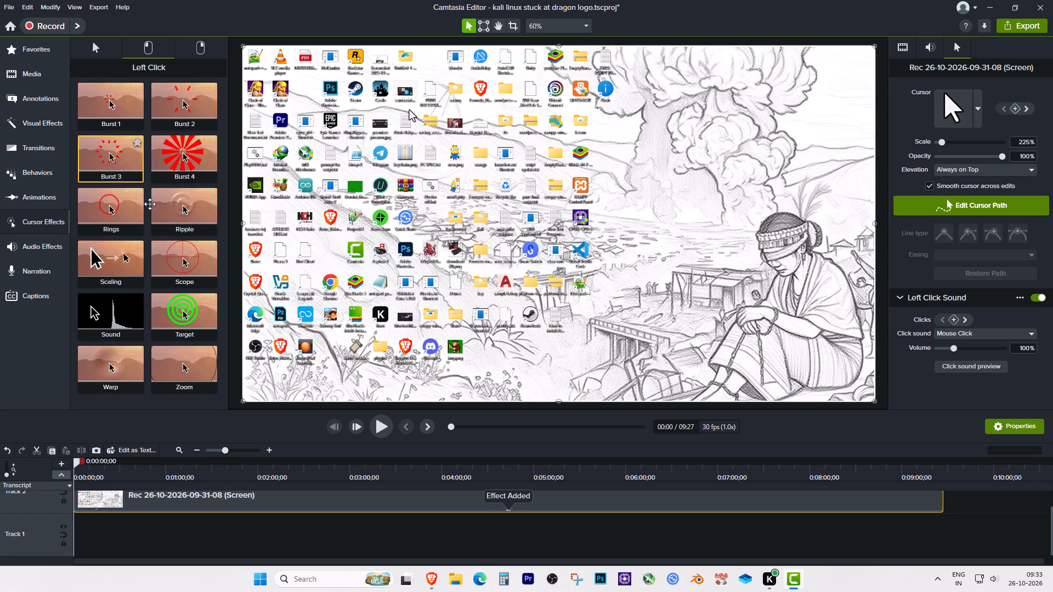
{"action": "left_click_drag", "start_coordinate": [118, 112], "coordinate": [302, 501]}
Add the right-click Sound and Ripple cursor effects to the screen recording clip.
{"action": "left_click", "coordinate": [184, 53]}
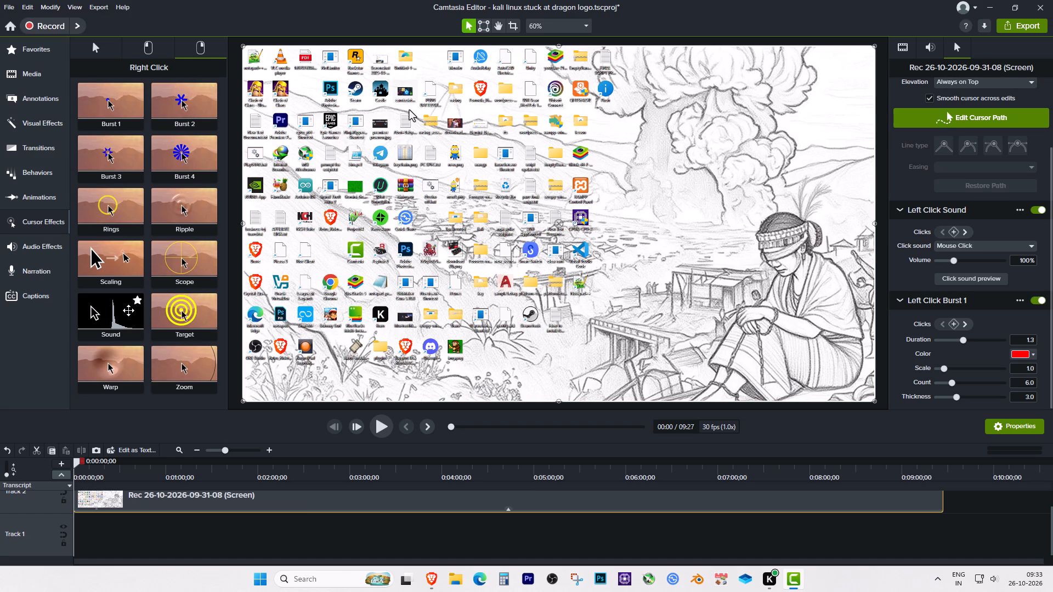
{"action": "left_click_drag", "start_coordinate": [123, 309], "coordinate": [324, 505]}
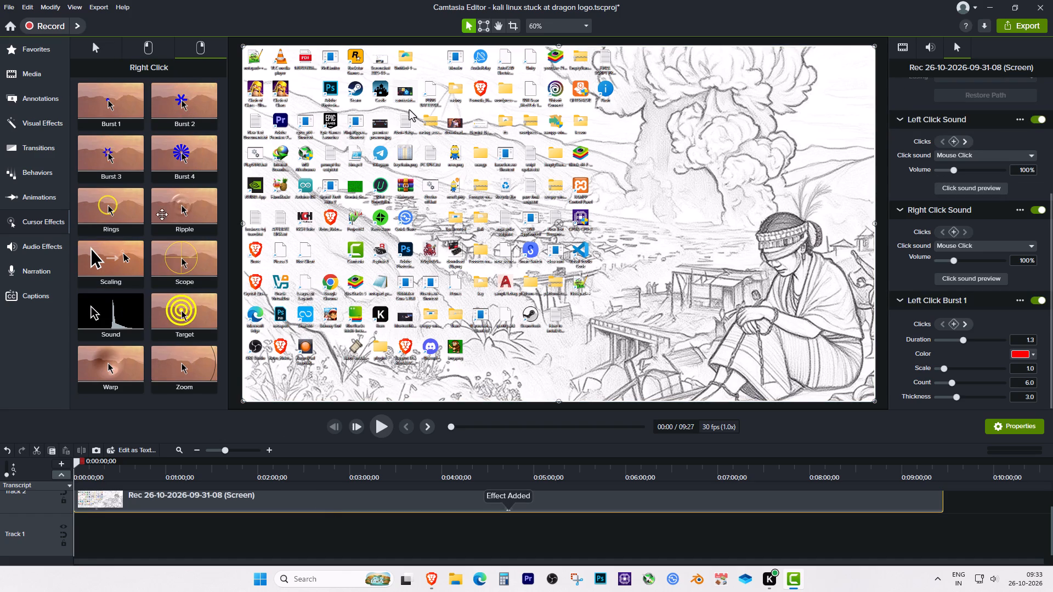
{"action": "left_click_drag", "start_coordinate": [177, 213], "coordinate": [349, 498]}
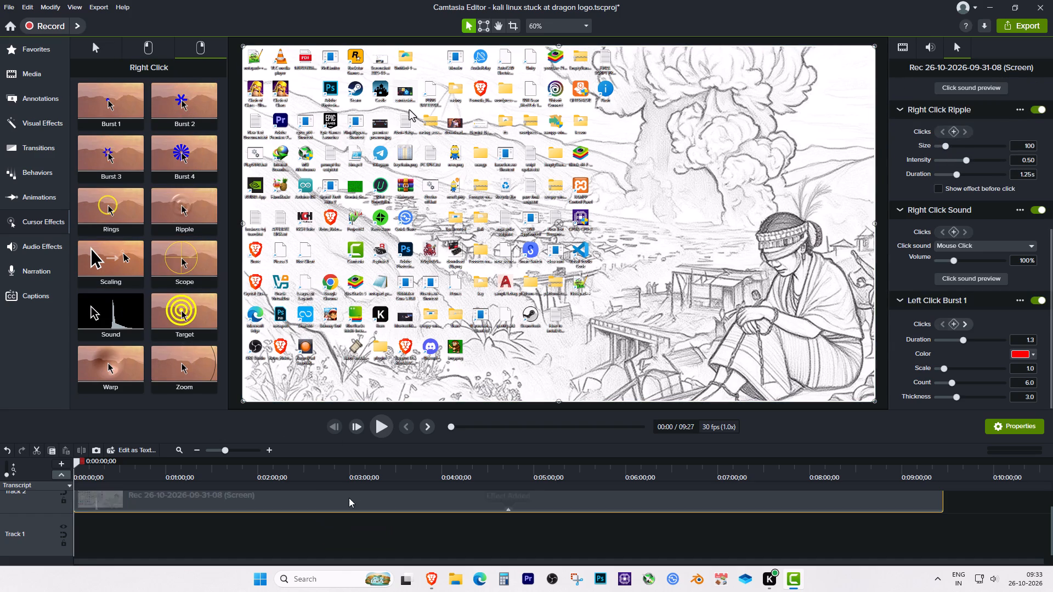
Split the screen recording clip at about 20 seconds, while the virtual machine shows the dragon logo.
{"action": "left_click_drag", "start_coordinate": [77, 462], "coordinate": [84, 463]}
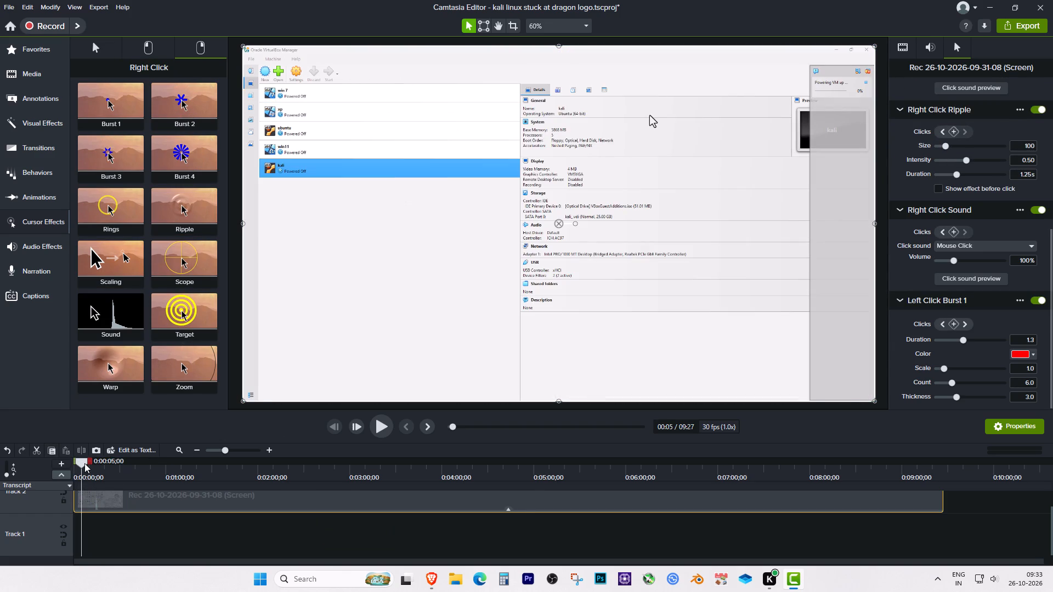
{"action": "left_click_drag", "start_coordinate": [84, 463], "coordinate": [81, 467]}
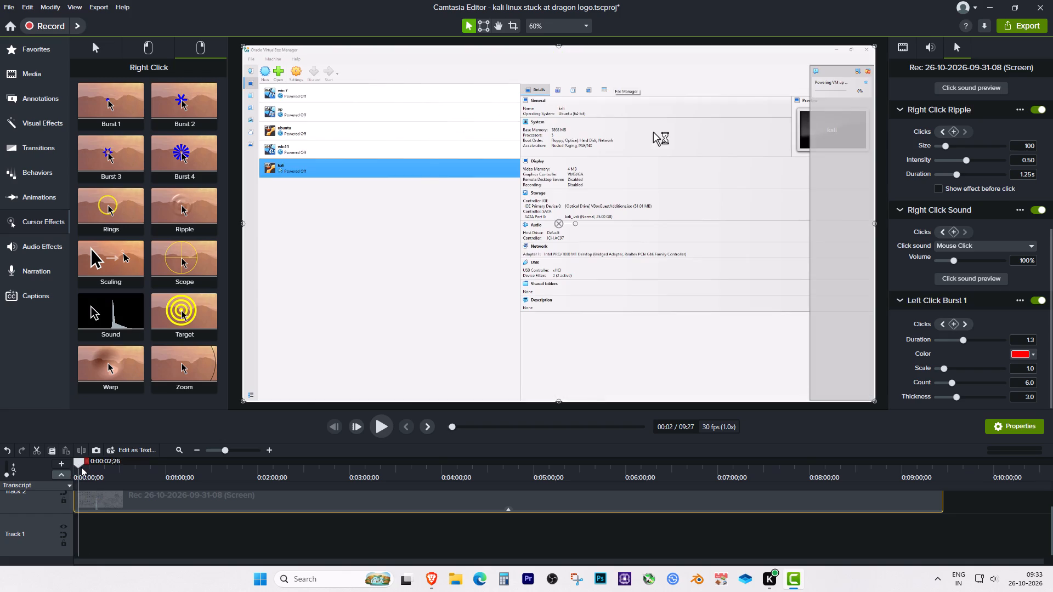
{"action": "left_click_drag", "start_coordinate": [81, 467], "coordinate": [104, 471]}
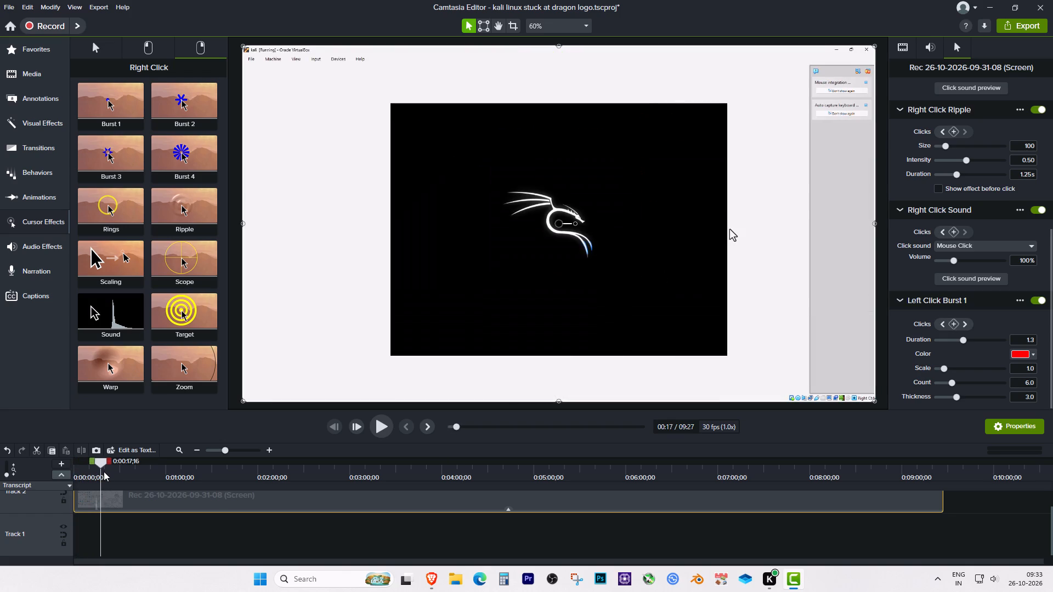
{"action": "left_click_drag", "start_coordinate": [104, 471], "coordinate": [190, 485]}
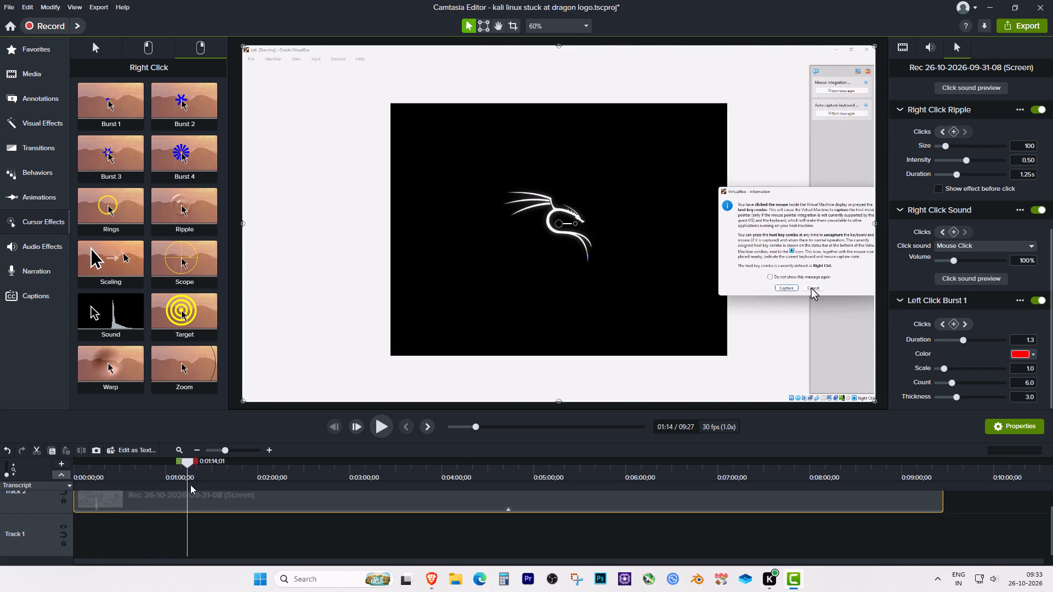
{"action": "left_click_drag", "start_coordinate": [190, 485], "coordinate": [84, 476]}
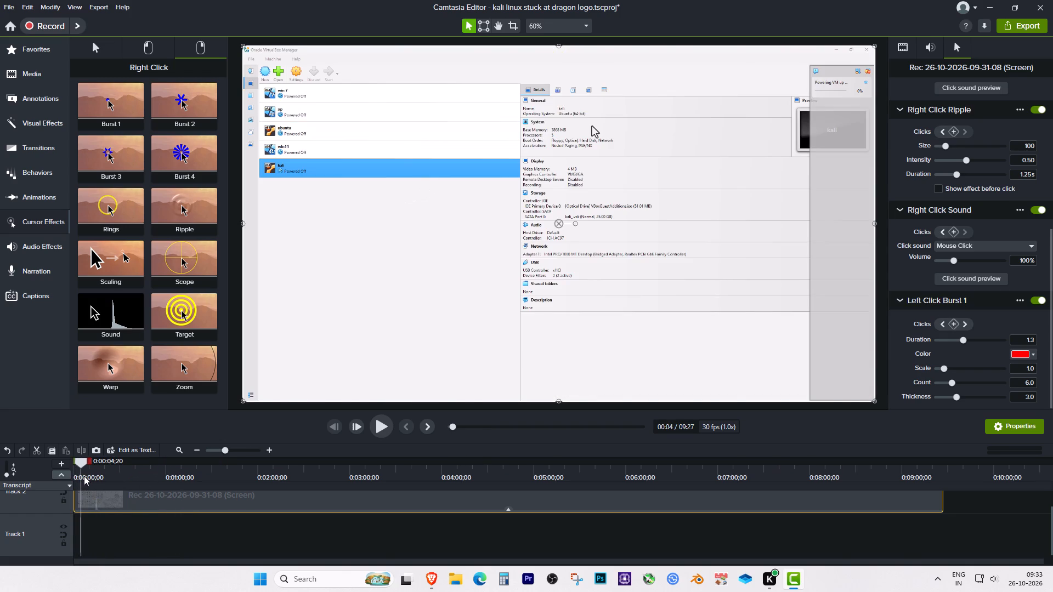
{"action": "left_click_drag", "start_coordinate": [84, 476], "coordinate": [86, 477]}
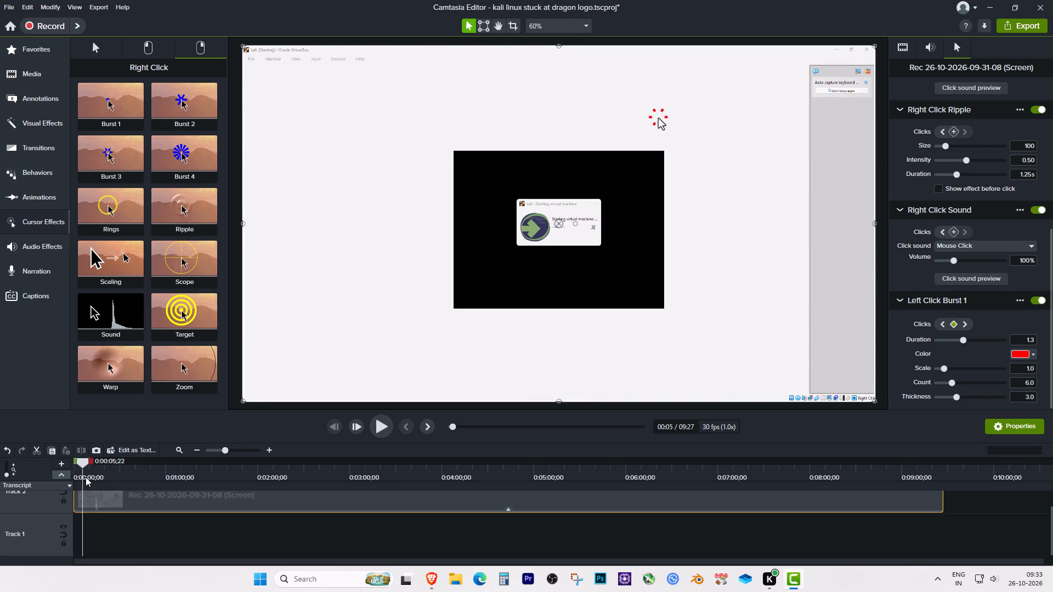
{"action": "left_click_drag", "start_coordinate": [86, 477], "coordinate": [94, 477]}
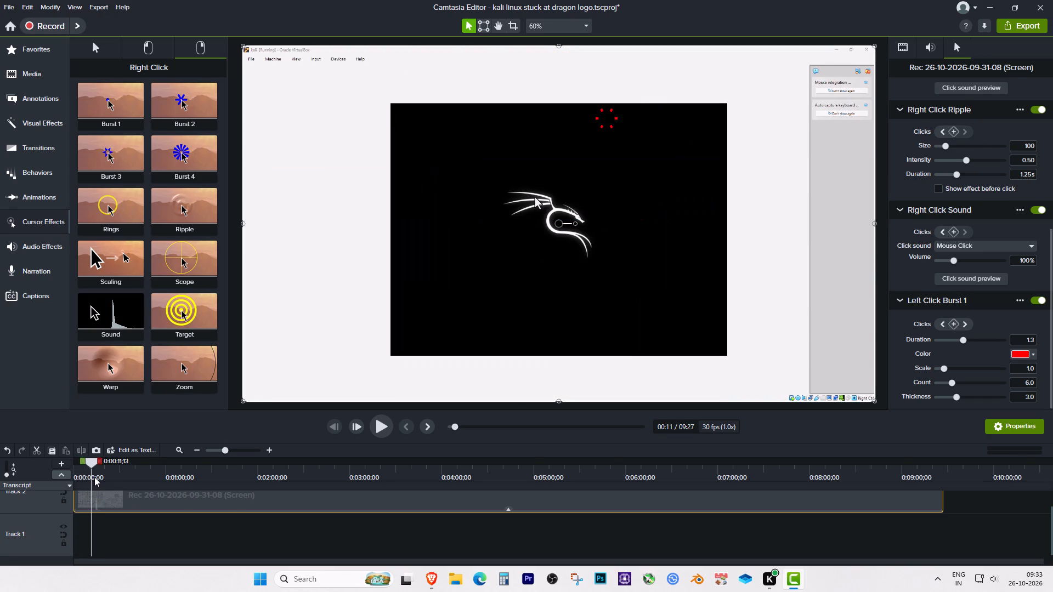
{"action": "left_click_drag", "start_coordinate": [94, 477], "coordinate": [95, 478]}
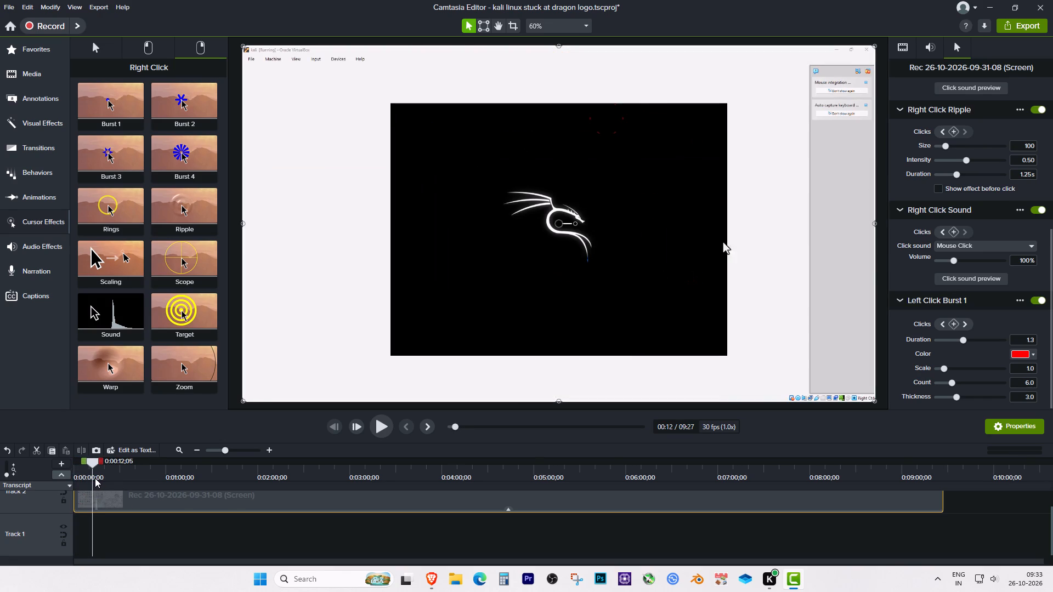
{"action": "left_click_drag", "start_coordinate": [95, 478], "coordinate": [90, 479]}
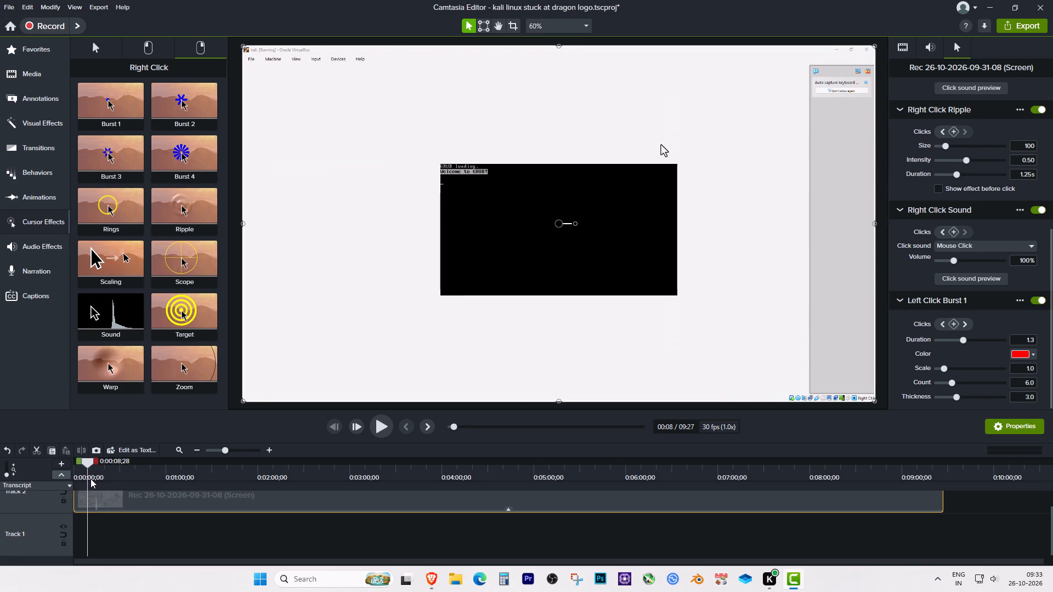
{"action": "left_click_drag", "start_coordinate": [90, 479], "coordinate": [102, 484]}
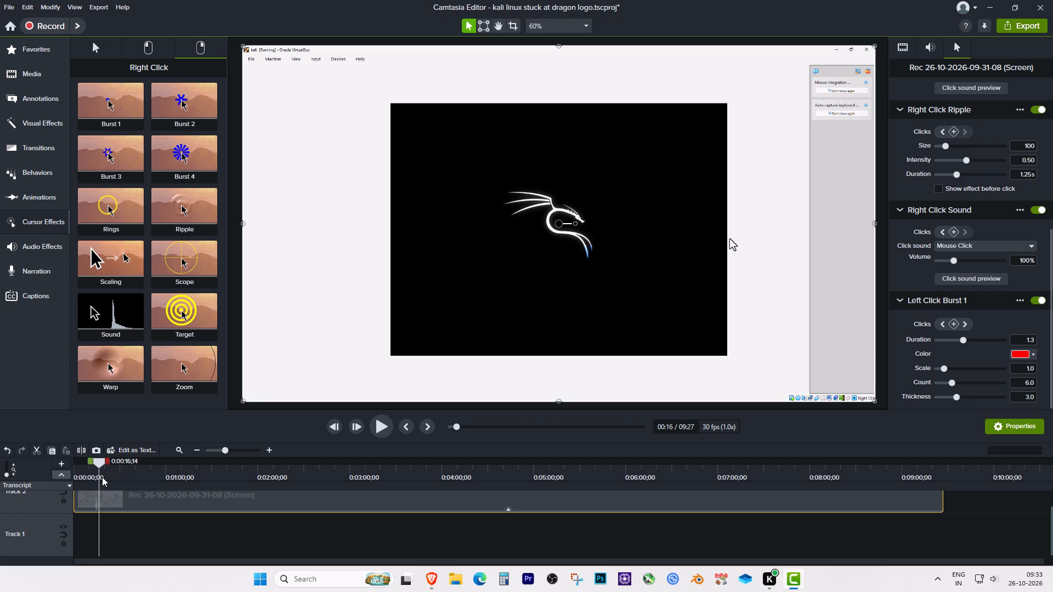
{"action": "left_click_drag", "start_coordinate": [102, 466], "coordinate": [107, 469]}
{"action": "left_click", "coordinate": [121, 502]}
{"action": "key", "text": "s"}
Scrub through the rest of the recording to review its content after the cut at about 0:20.
{"action": "left_click_drag", "start_coordinate": [106, 464], "coordinate": [151, 468]}
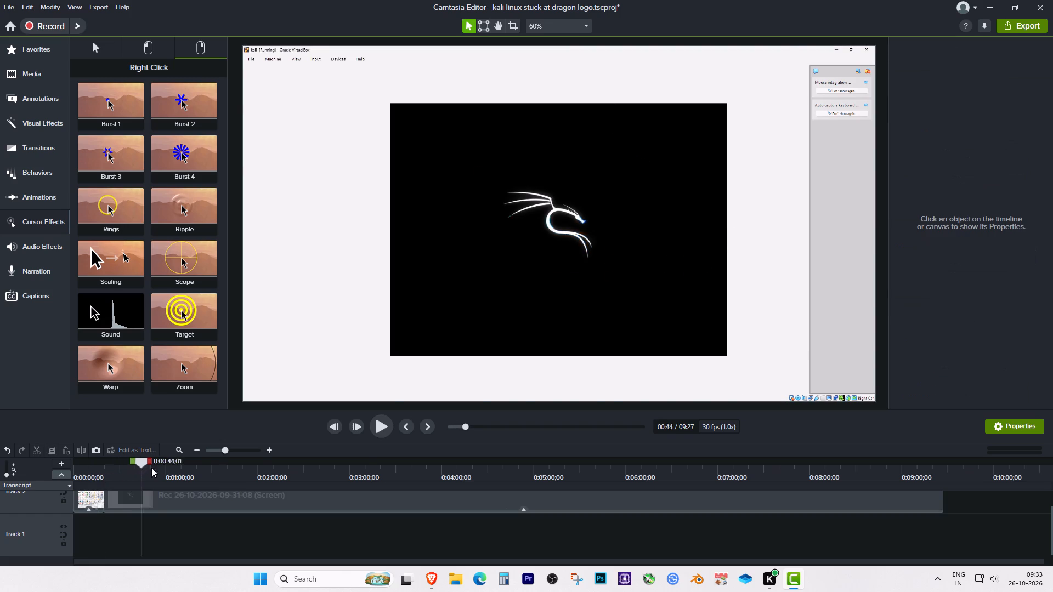
{"action": "left_click_drag", "start_coordinate": [151, 468], "coordinate": [371, 477]}
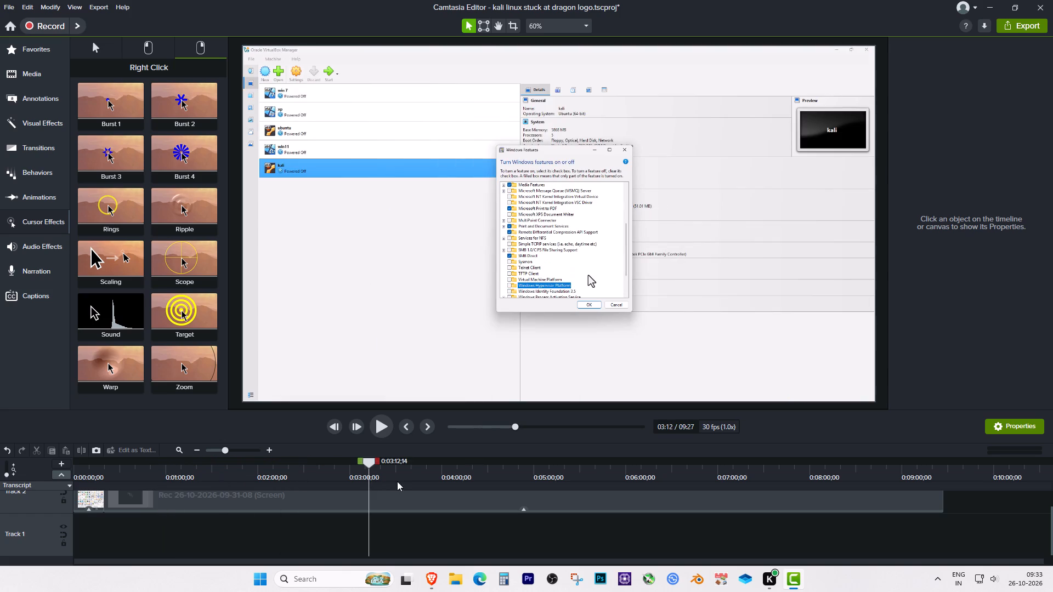
{"action": "left_click_drag", "start_coordinate": [375, 464], "coordinate": [444, 463]}
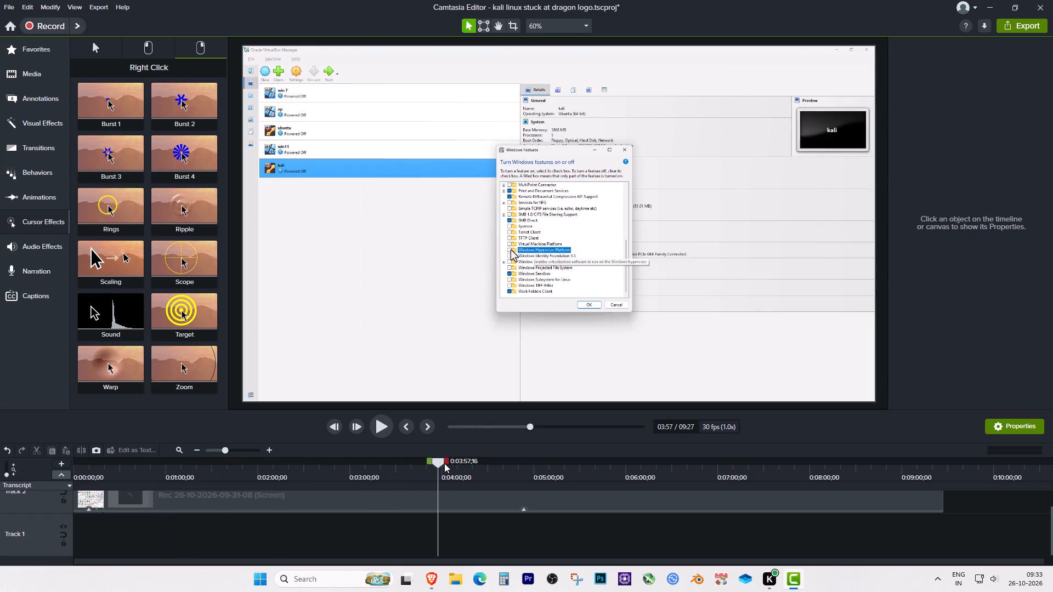
{"action": "left_click_drag", "start_coordinate": [444, 463], "coordinate": [548, 465]}
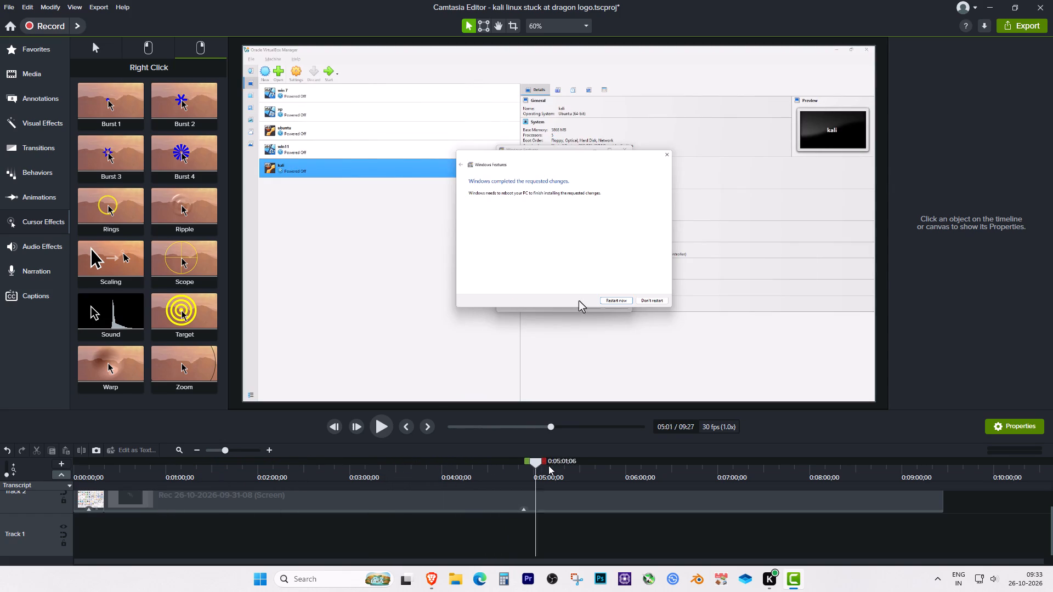
{"action": "left_click_drag", "start_coordinate": [548, 465], "coordinate": [639, 469]}
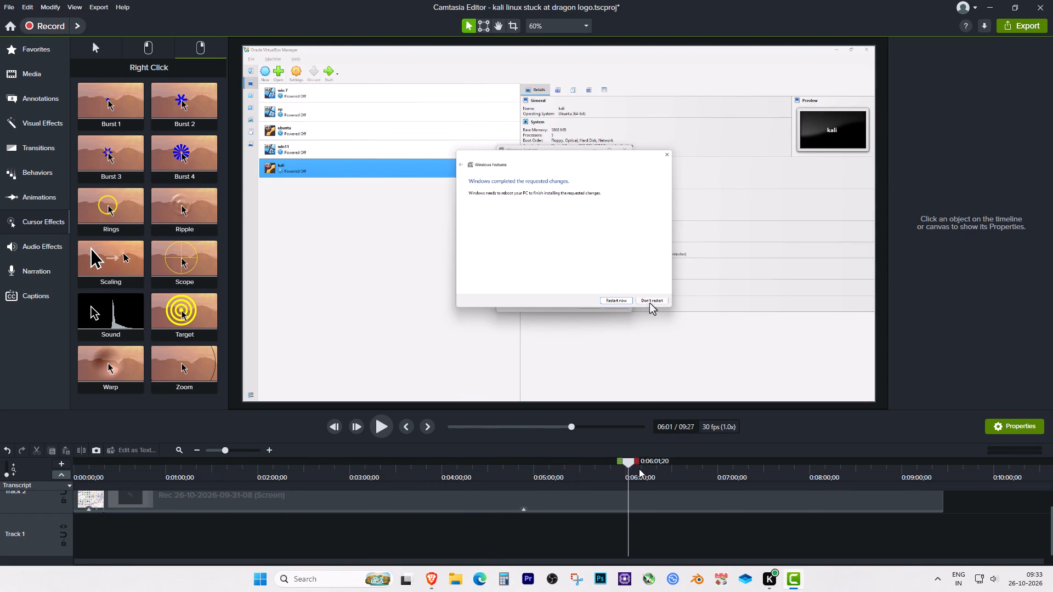
{"action": "left_click_drag", "start_coordinate": [639, 469], "coordinate": [678, 468]}
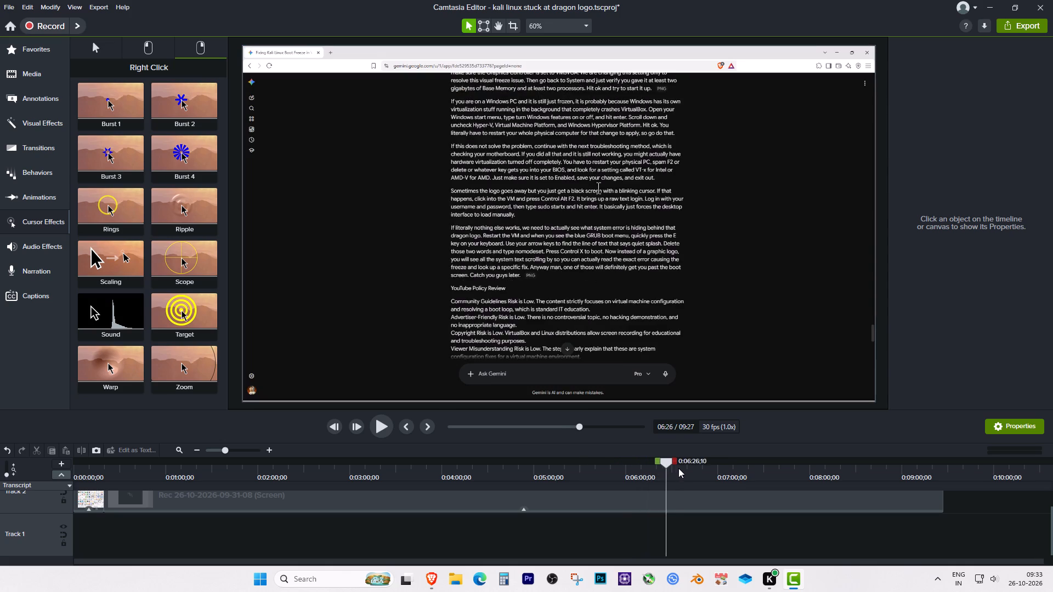
{"action": "left_click_drag", "start_coordinate": [678, 468], "coordinate": [185, 491]}
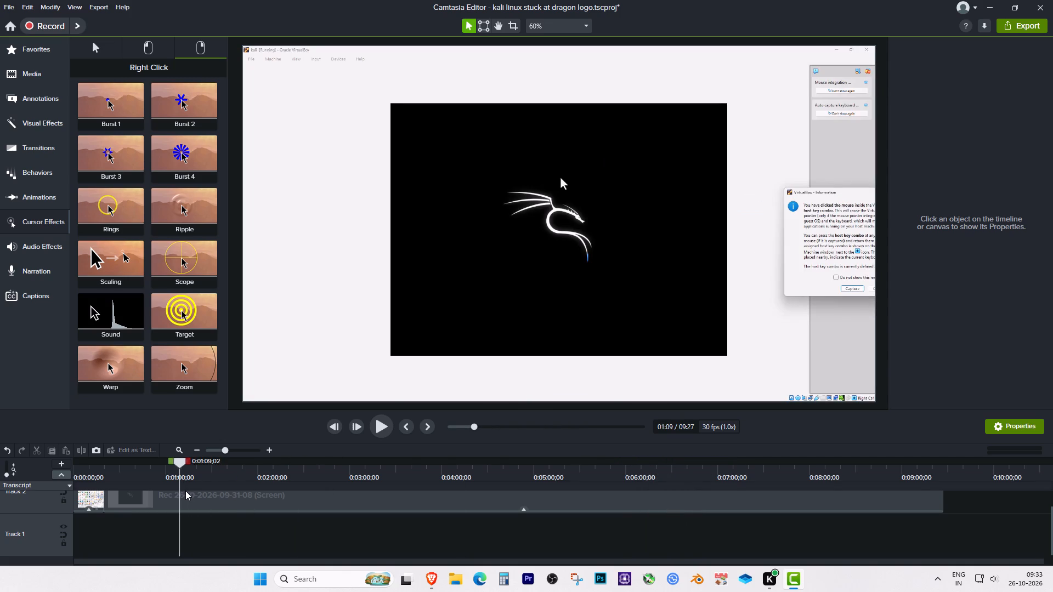
Cut the dragon-logo stretch from about 0:20 to 1:16 out of the recording and close the gap.
{"action": "left_click_drag", "start_coordinate": [185, 491], "coordinate": [146, 480]}
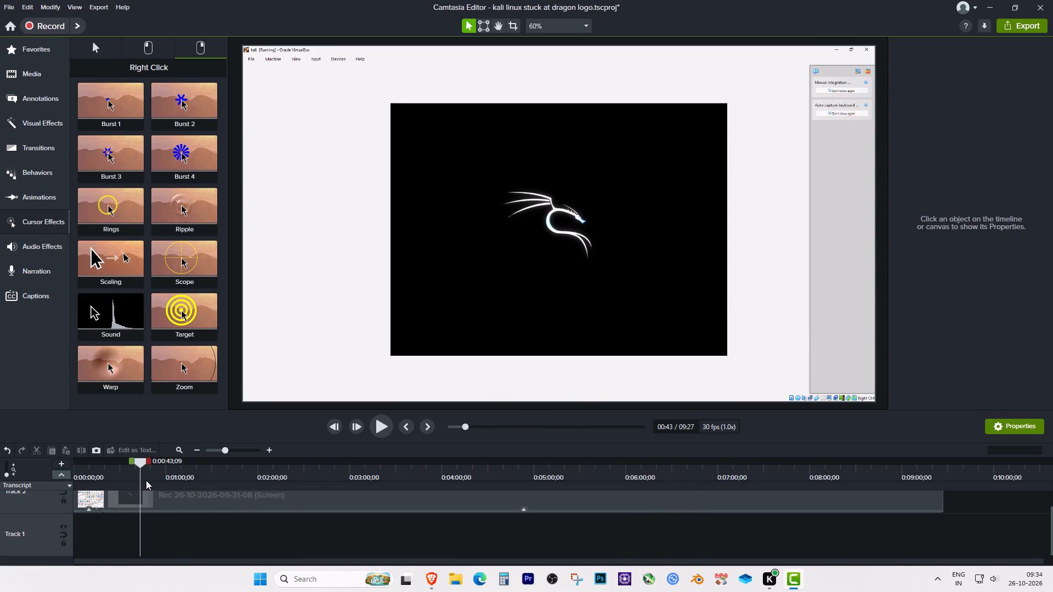
{"action": "left_click_drag", "start_coordinate": [146, 480], "coordinate": [167, 481]}
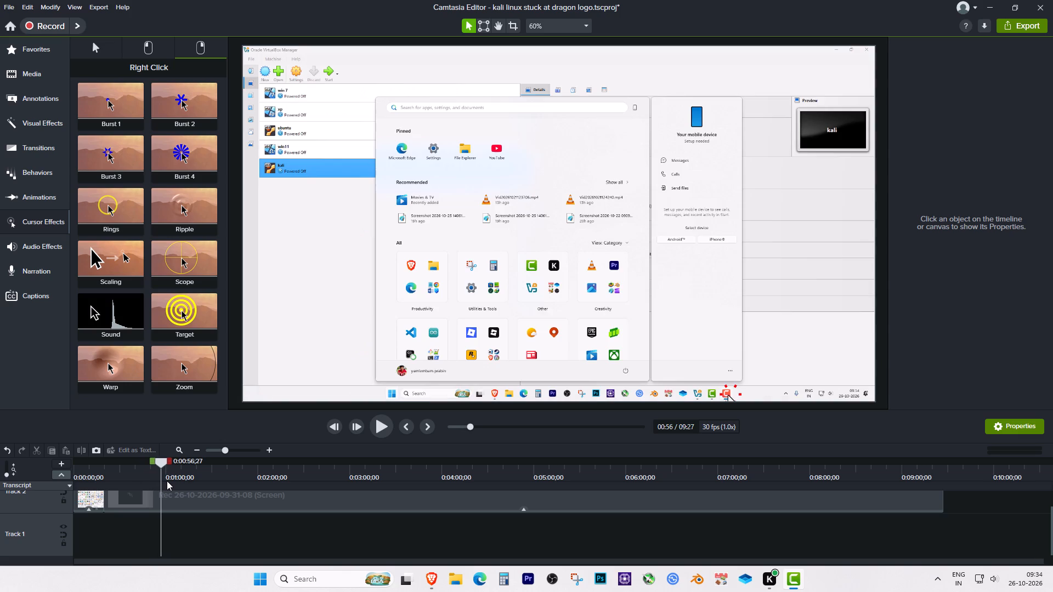
{"action": "left_click_drag", "start_coordinate": [167, 481], "coordinate": [174, 481]}
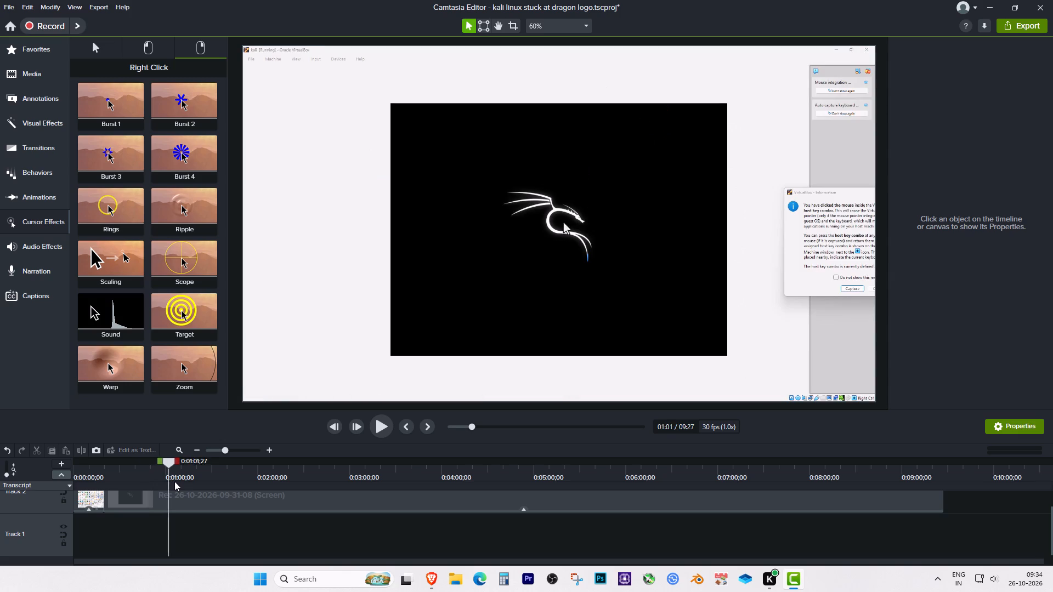
{"action": "left_click_drag", "start_coordinate": [174, 481], "coordinate": [179, 485]}
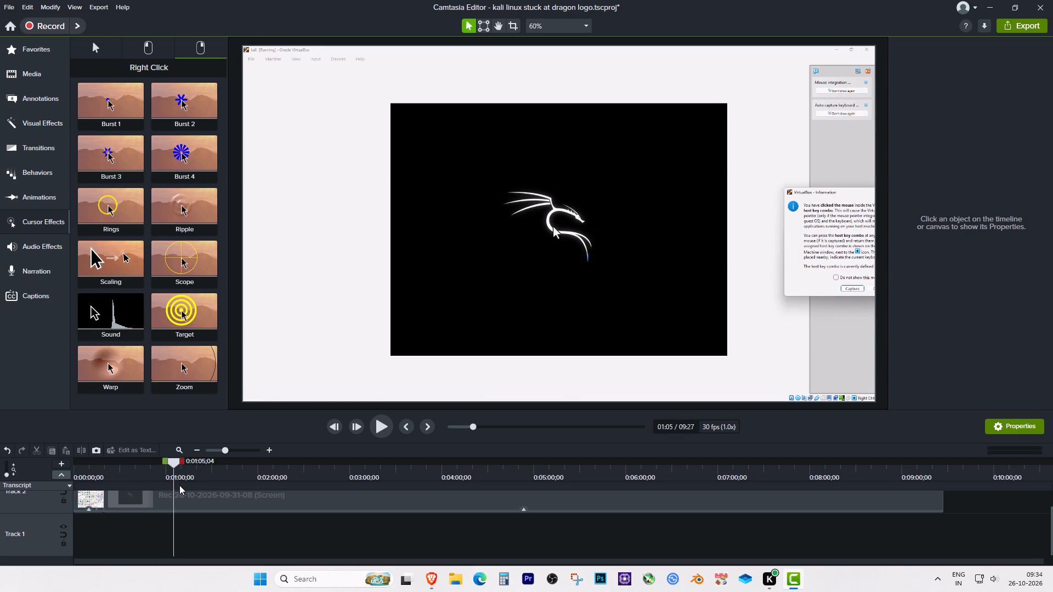
{"action": "left_click_drag", "start_coordinate": [179, 485], "coordinate": [198, 488]}
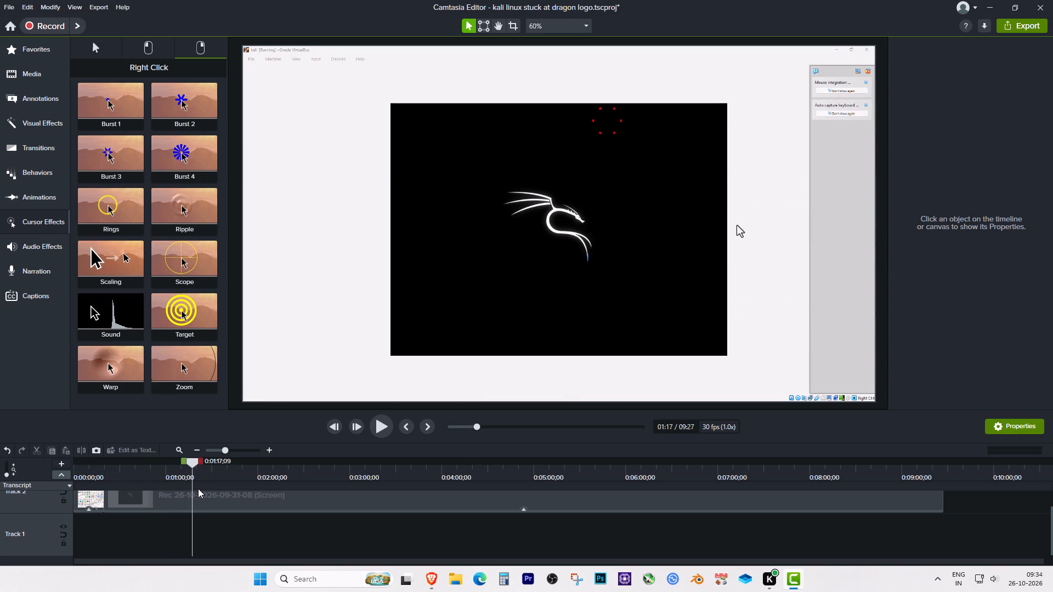
{"action": "left_click_drag", "start_coordinate": [198, 488], "coordinate": [197, 488]}
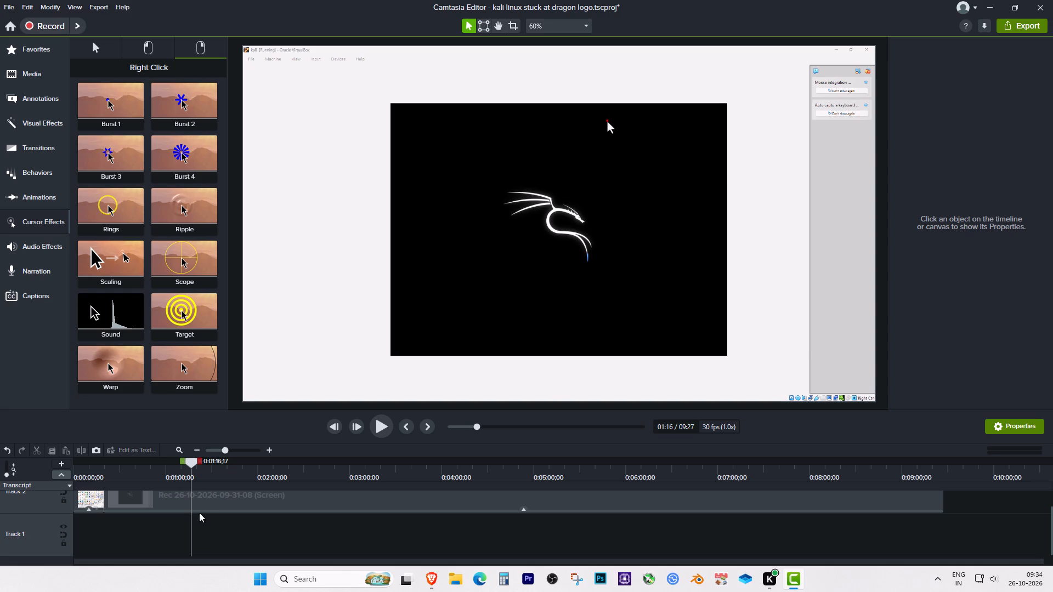
{"action": "left_click", "coordinate": [199, 513]}
{"action": "left_click", "coordinate": [197, 506]}
{"action": "key", "text": "s"}
{"action": "left_click", "coordinate": [166, 503]}
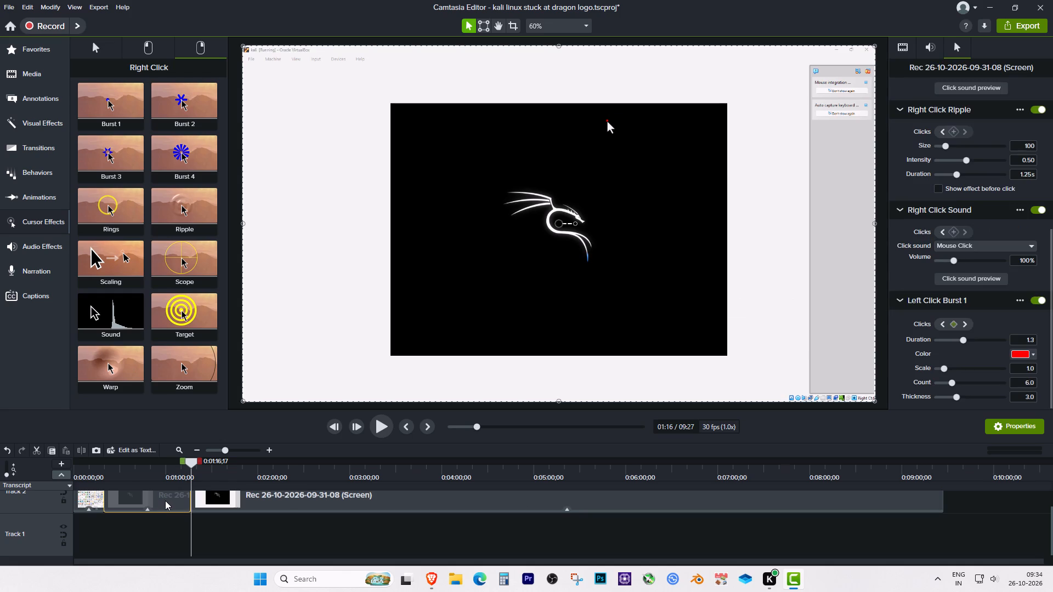
{"action": "key", "text": "Delete"}
{"action": "left_click_drag", "start_coordinate": [234, 490], "coordinate": [163, 493]}
{"action": "left_click_drag", "start_coordinate": [246, 508], "coordinate": [141, 499]}
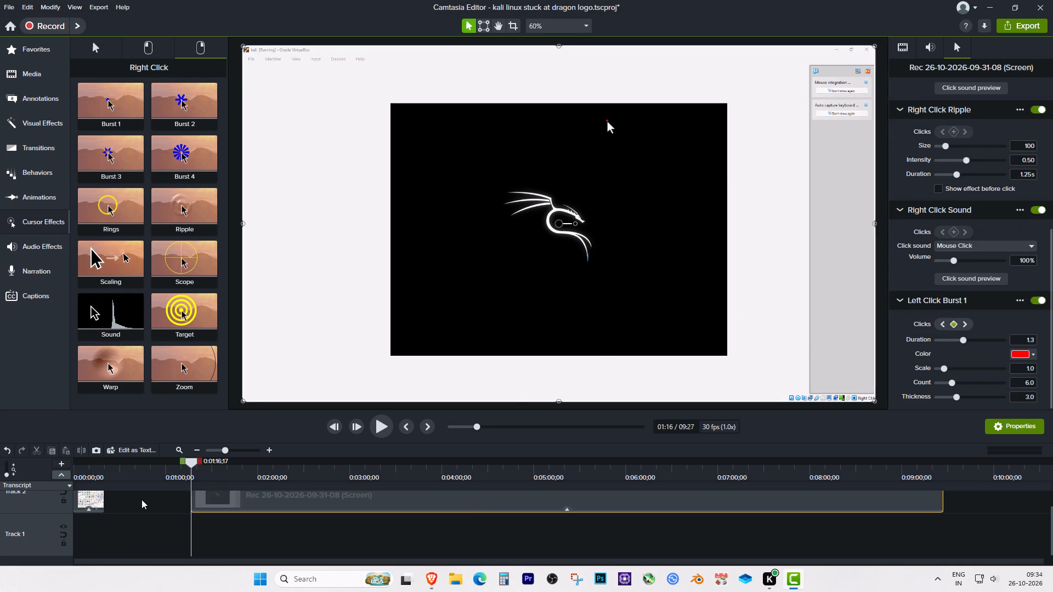
{"action": "left_click_drag", "start_coordinate": [141, 499], "coordinate": [119, 498]}
Split the recording clip at about 0:36, where the cursor reaches Acceleration in the VM's System settings.
{"action": "left_click", "coordinate": [100, 468]}
{"action": "key", "text": "space"}
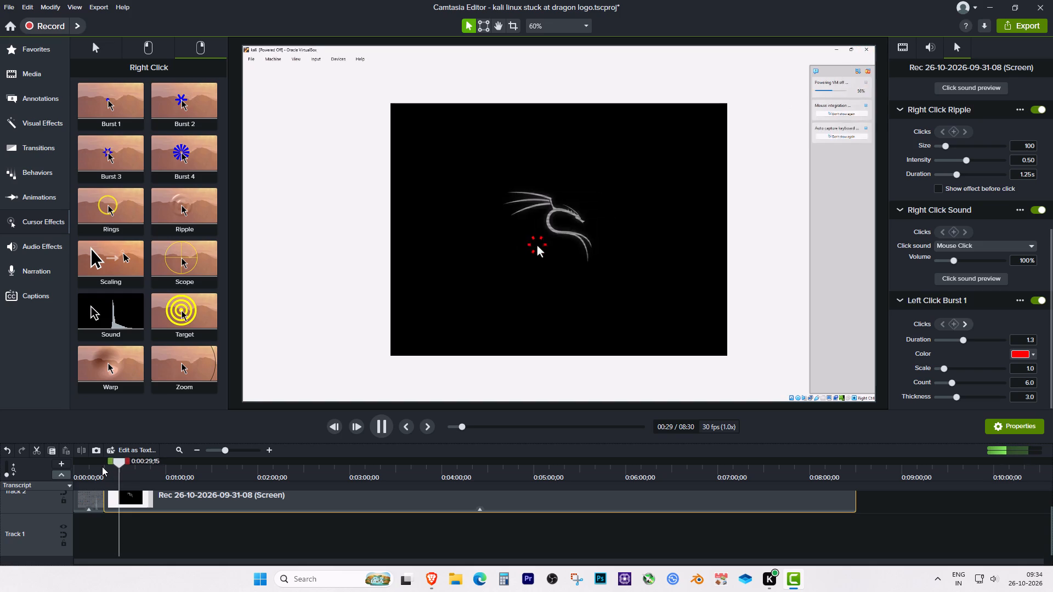
{"action": "key", "text": "space"}
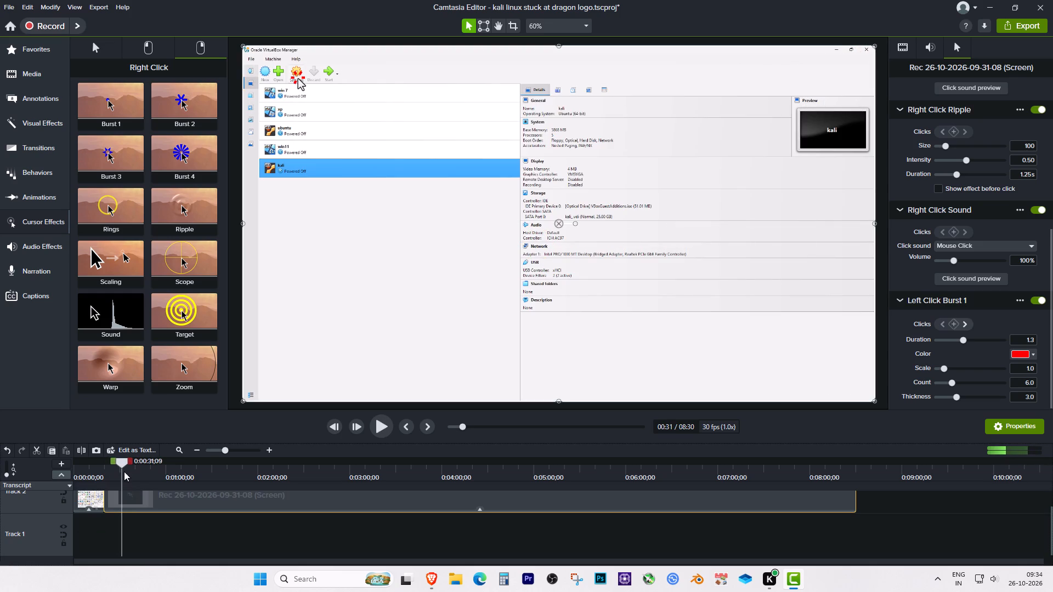
{"action": "key", "text": "space"}
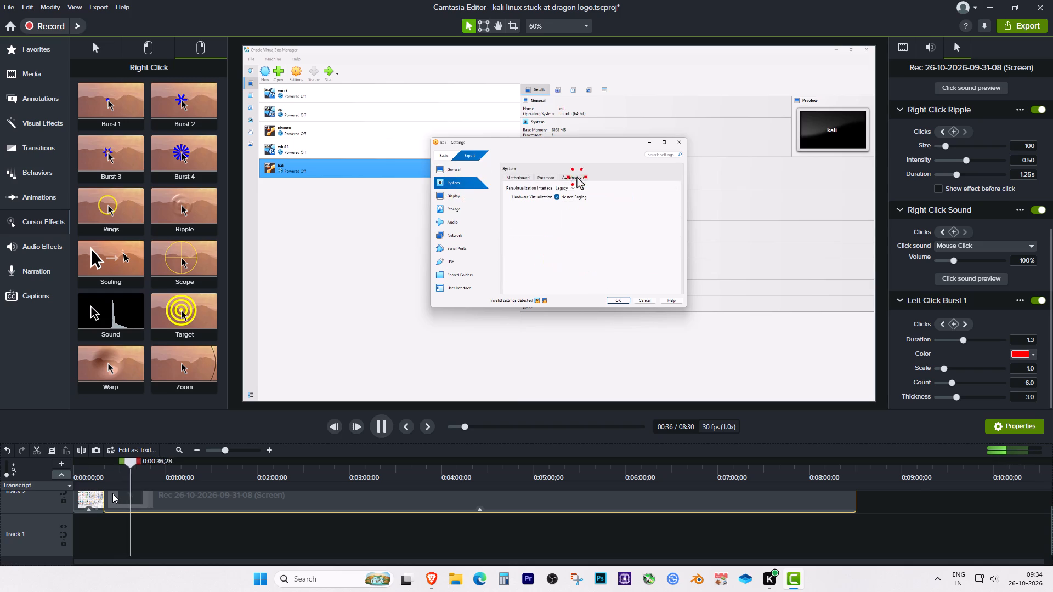
{"action": "key", "text": "space"}
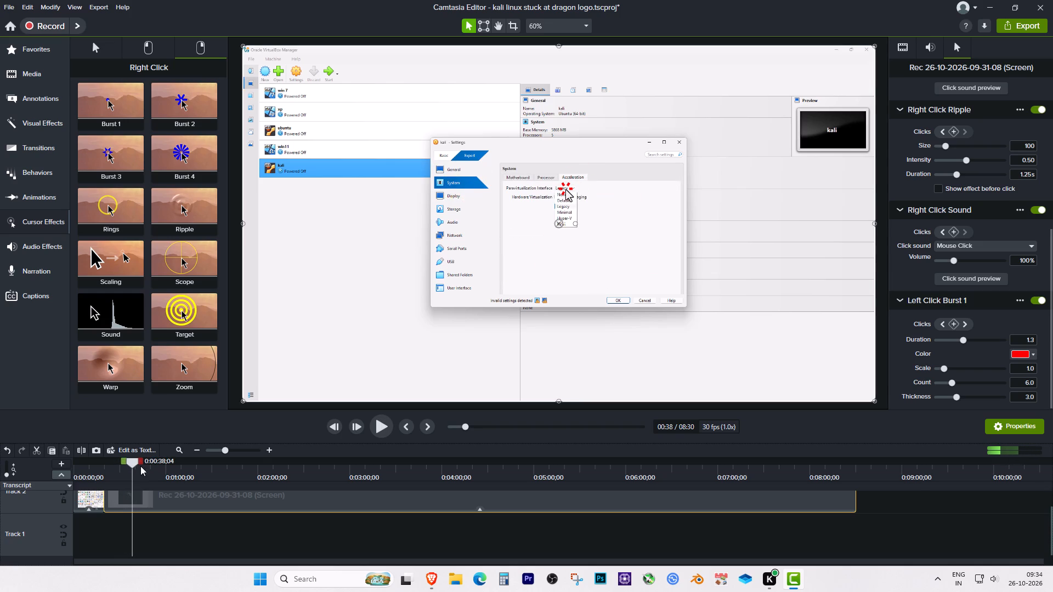
{"action": "left_click_drag", "start_coordinate": [134, 465], "coordinate": [131, 468]}
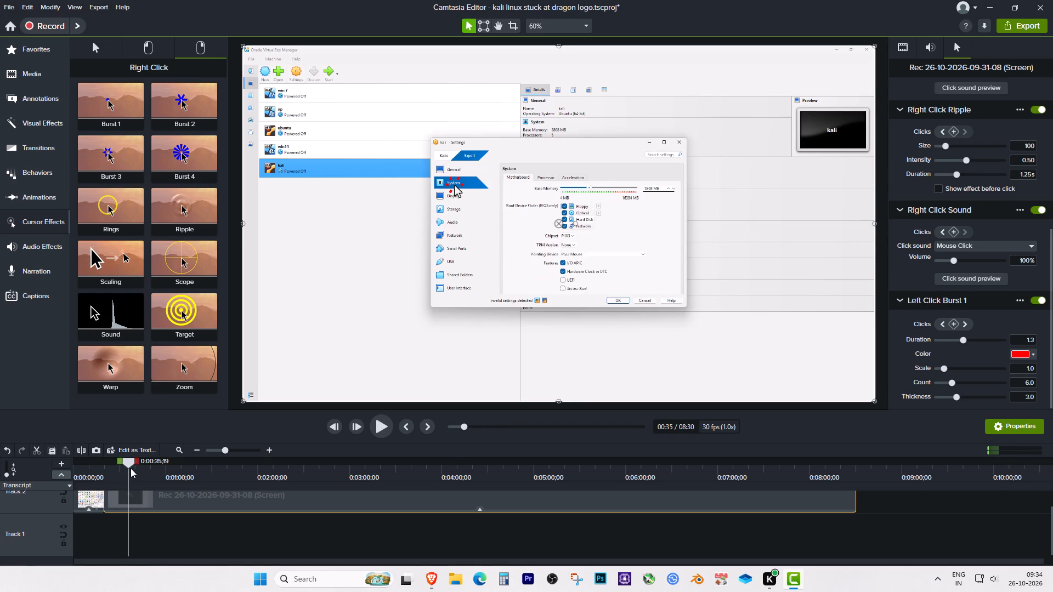
{"action": "left_click_drag", "start_coordinate": [131, 468], "coordinate": [129, 468]}
{"action": "left_click", "coordinate": [136, 499]}
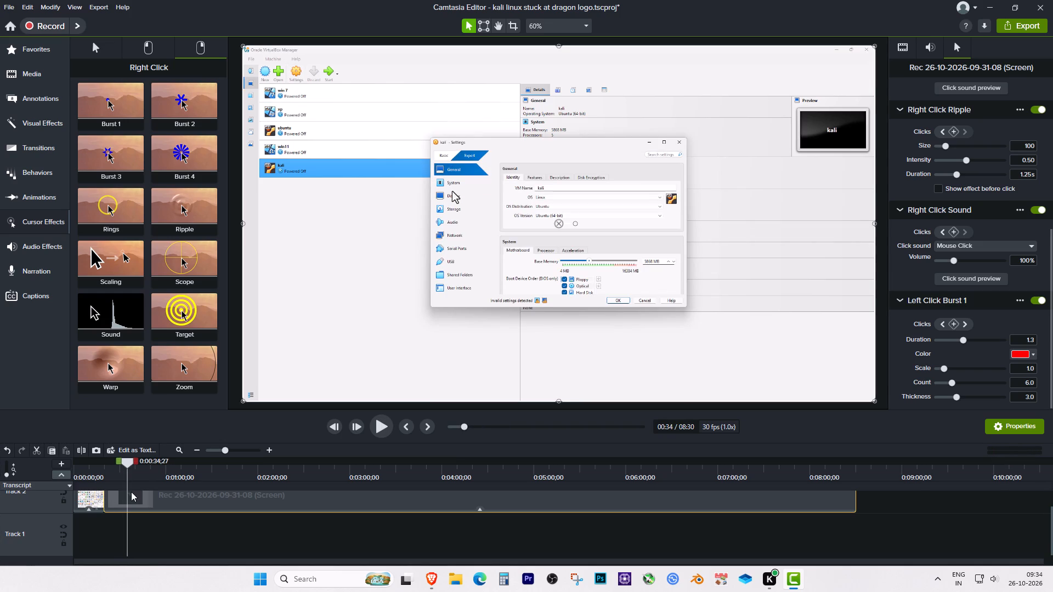
{"action": "left_click", "coordinate": [128, 468]}
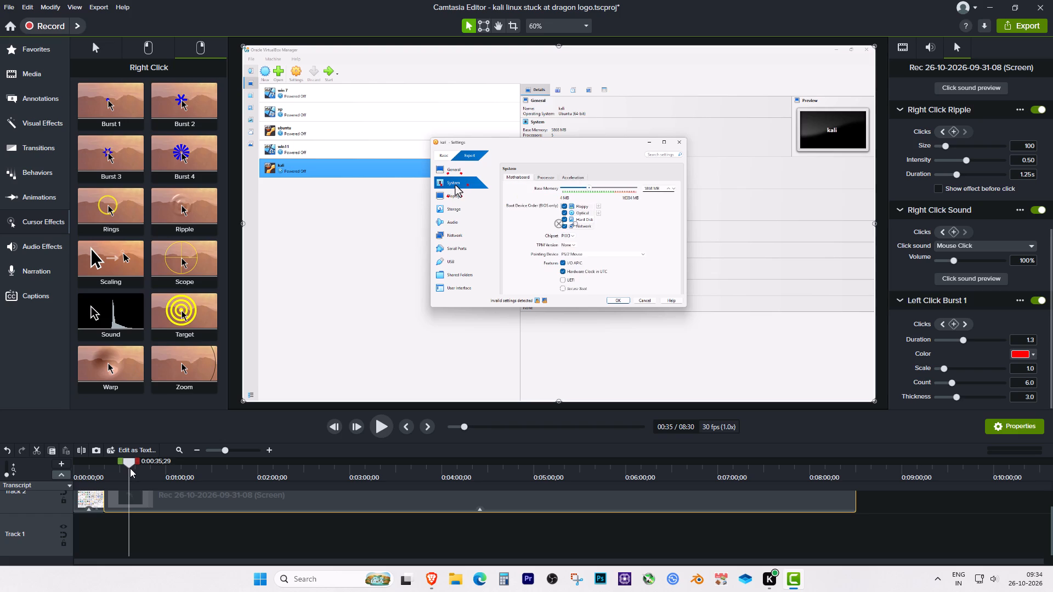
{"action": "left_click", "coordinate": [130, 467]}
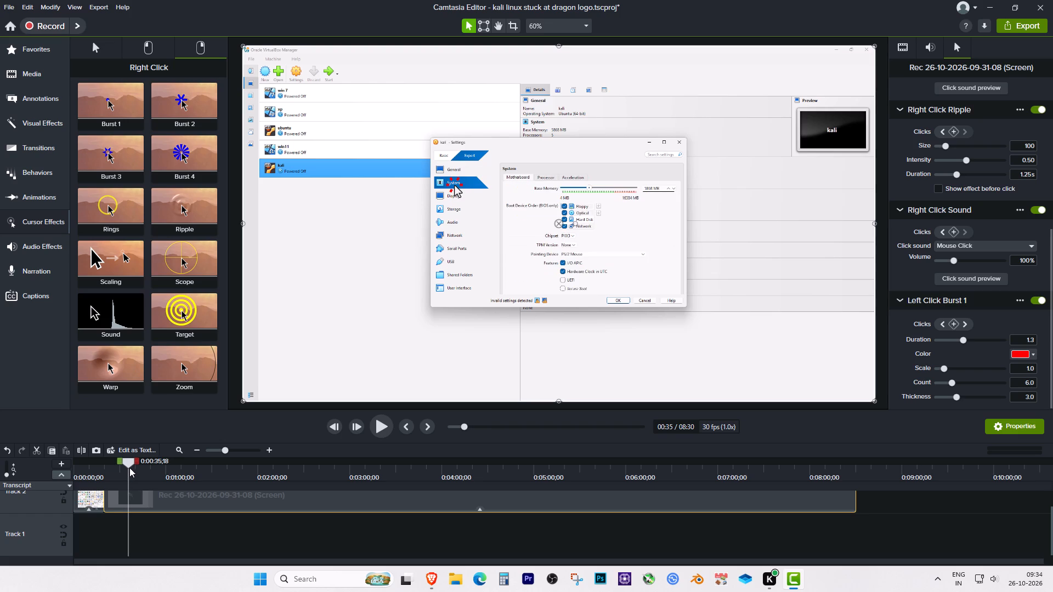
{"action": "left_click", "coordinate": [142, 507]}
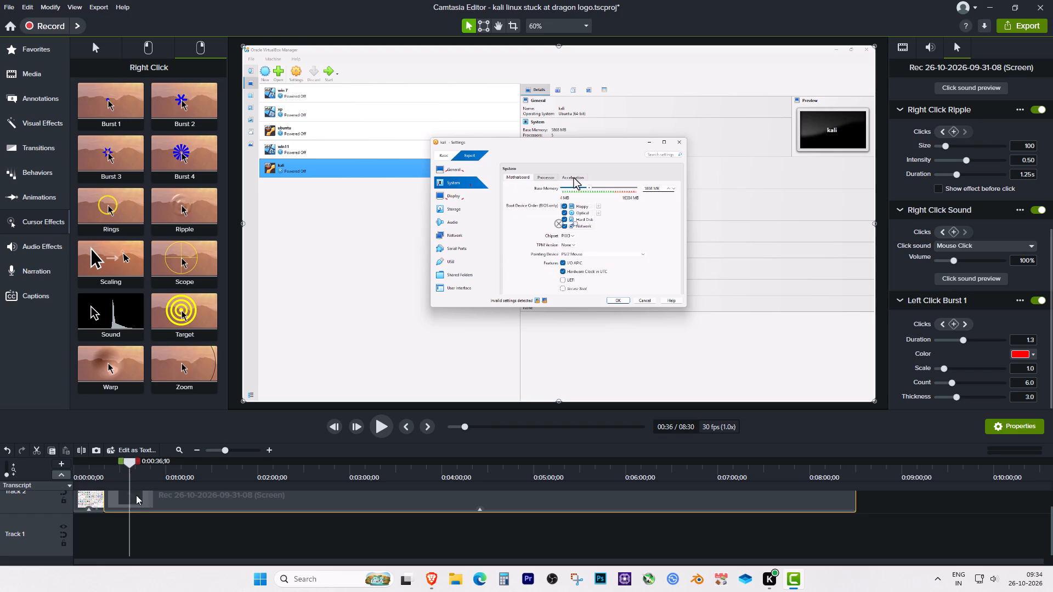
{"action": "key", "text": "s"}
Cut the stretch from about 0:36 to 0:50 out of the recording and close the gap.
{"action": "left_click_drag", "start_coordinate": [129, 464], "coordinate": [154, 469]}
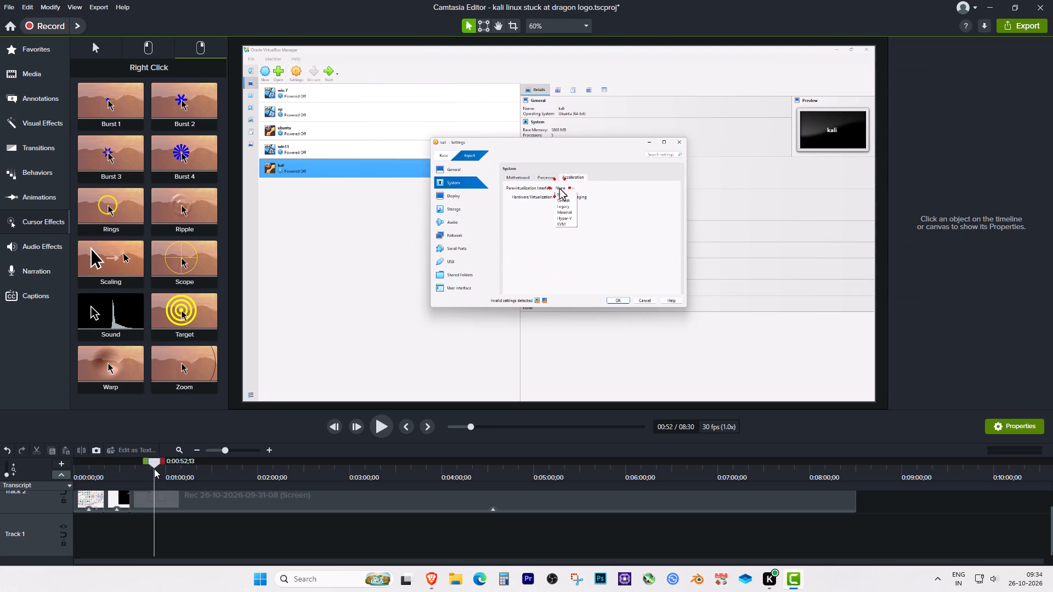
{"action": "left_click_drag", "start_coordinate": [154, 469], "coordinate": [150, 469]}
{"action": "left_click", "coordinate": [158, 510]}
{"action": "left_click", "coordinate": [150, 464]}
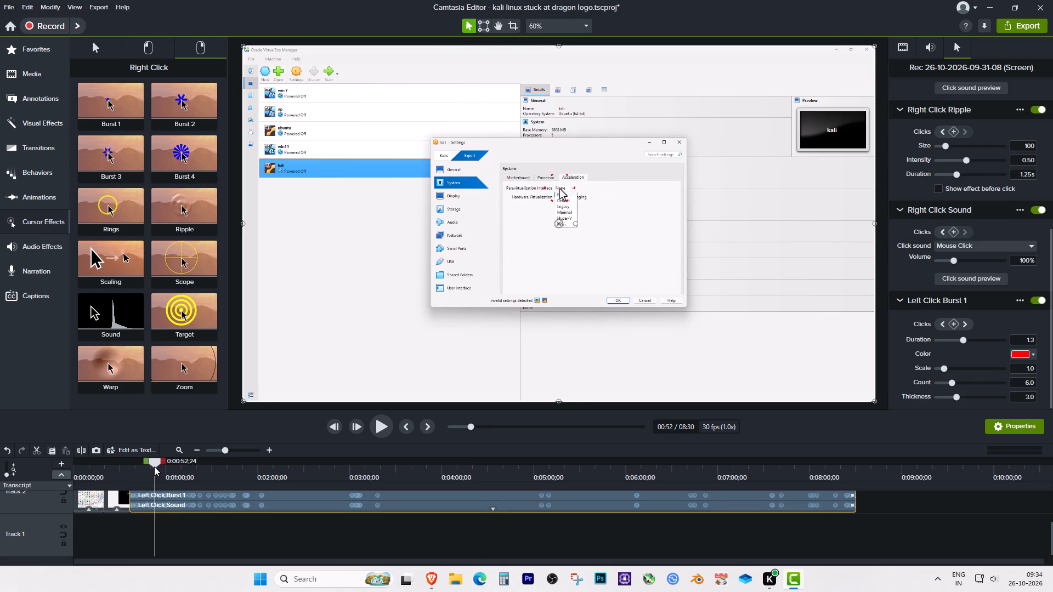
{"action": "left_click", "coordinate": [157, 496]}
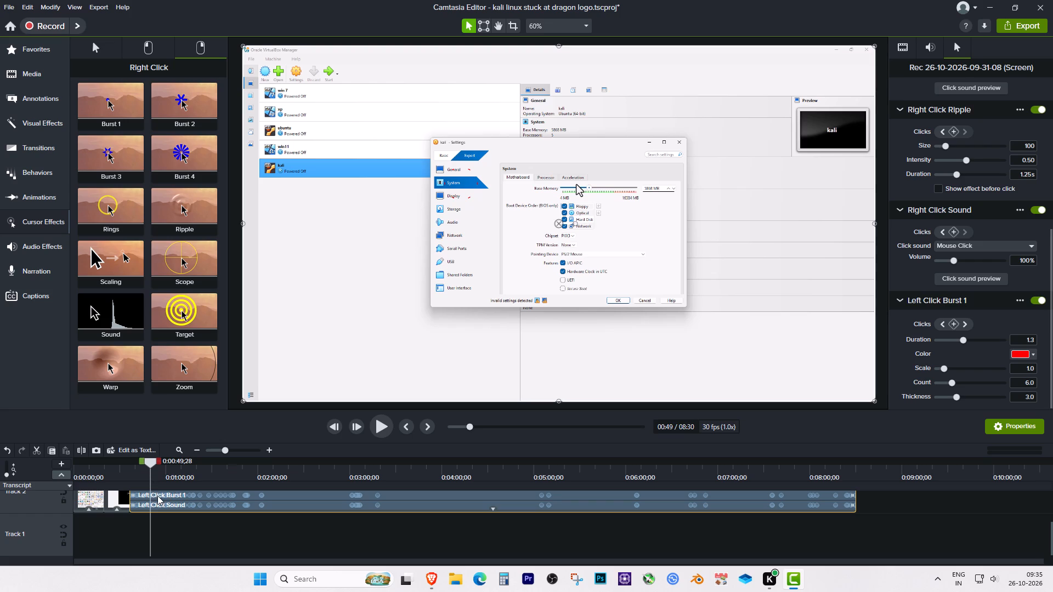
{"action": "left_click", "coordinate": [196, 527]}
{"action": "left_click", "coordinate": [171, 493]}
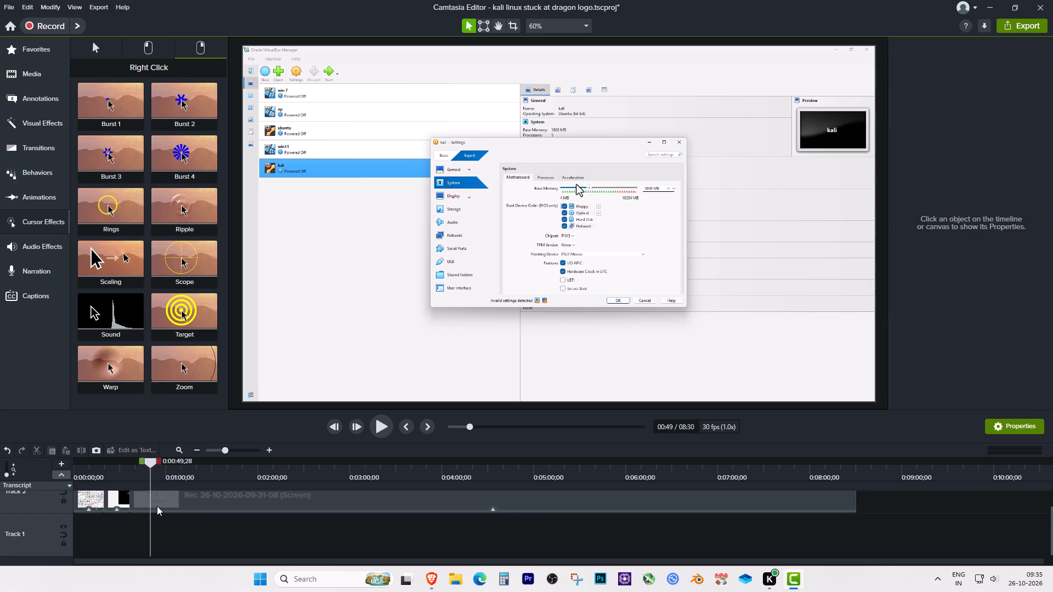
{"action": "left_click", "coordinate": [162, 500]}
{"action": "key", "text": "s"}
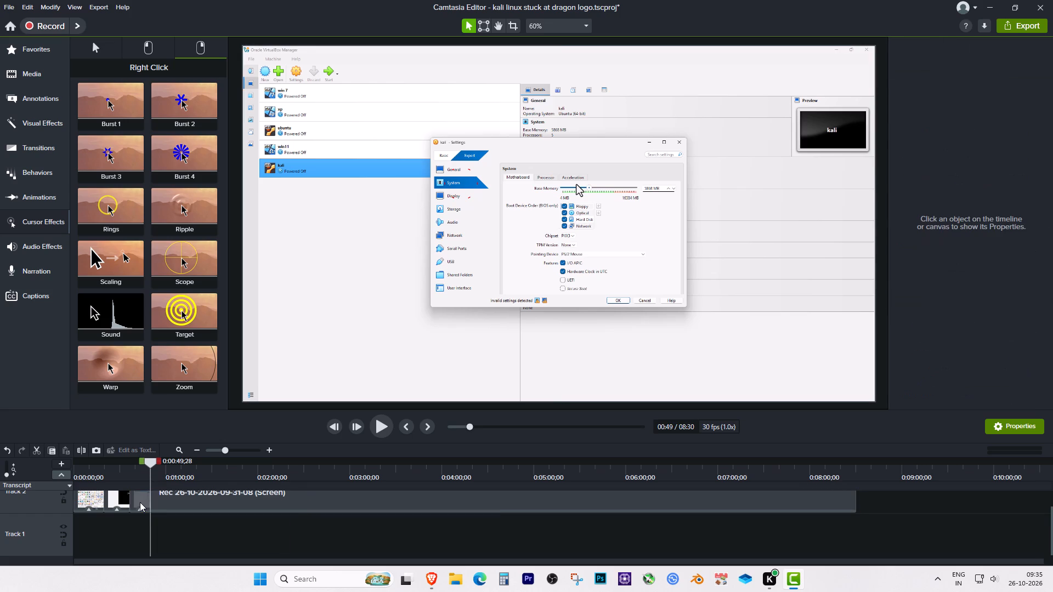
{"action": "left_click", "coordinate": [140, 502]}
{"action": "key", "text": "Delete"}
{"action": "left_click_drag", "start_coordinate": [208, 504], "coordinate": [173, 503]}
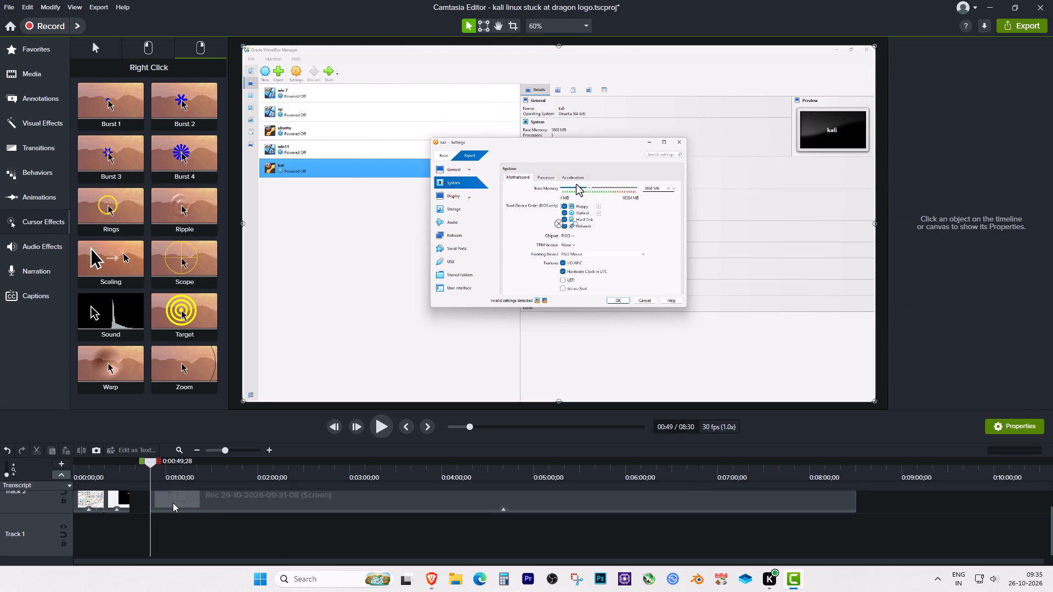
{"action": "left_click_drag", "start_coordinate": [173, 503], "coordinate": [157, 500]}
Play through the VM settings part and split the clip at about 1:12, with the VirtualBox Manager window showing.
{"action": "left_click_drag", "start_coordinate": [130, 471], "coordinate": [121, 469]}
{"action": "key", "text": "space"}
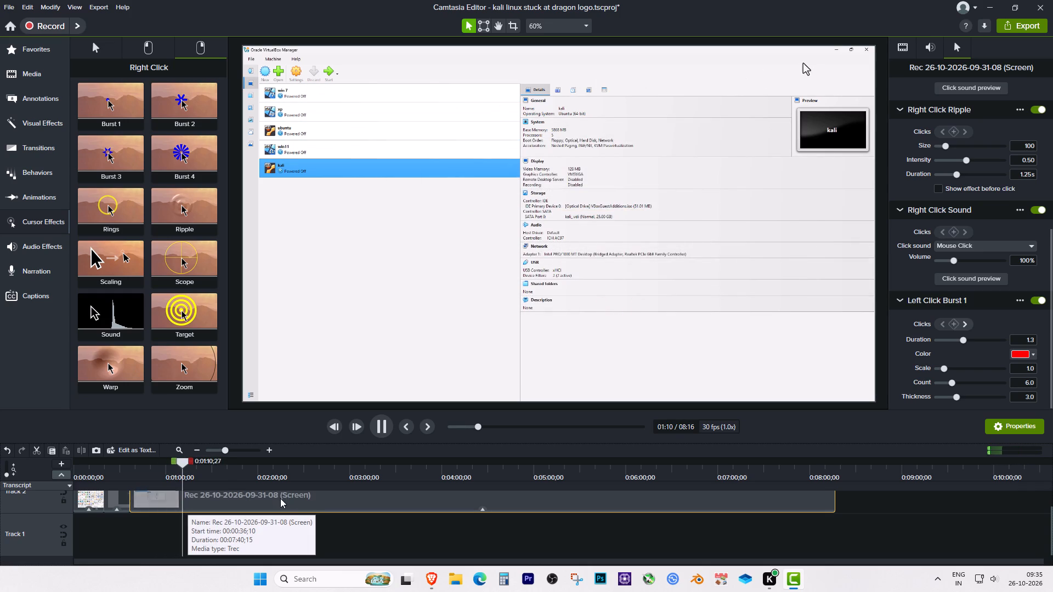
{"action": "key", "text": "space"}
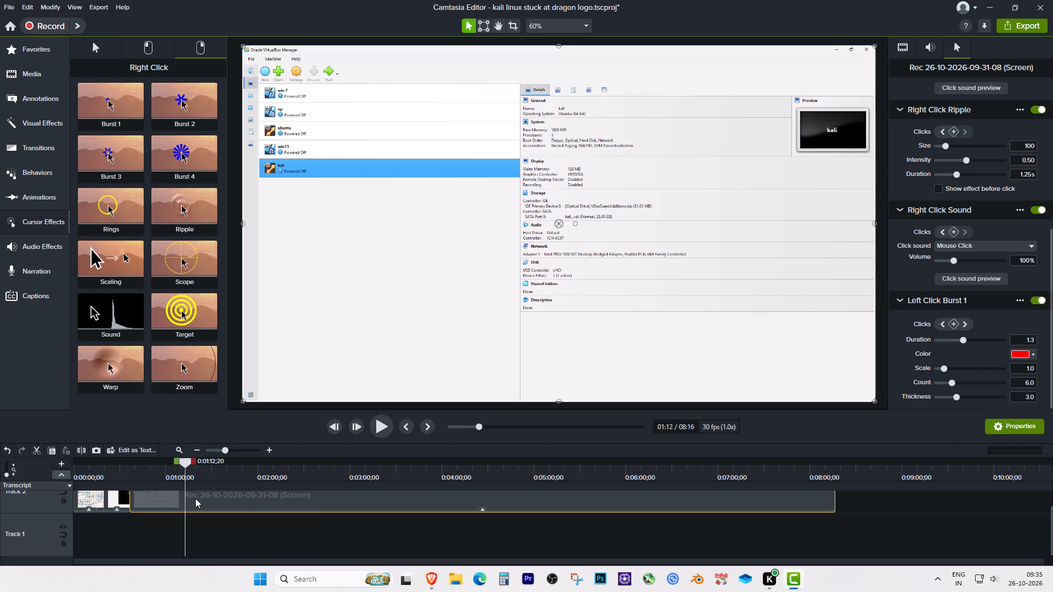
{"action": "left_click", "coordinate": [184, 468]}
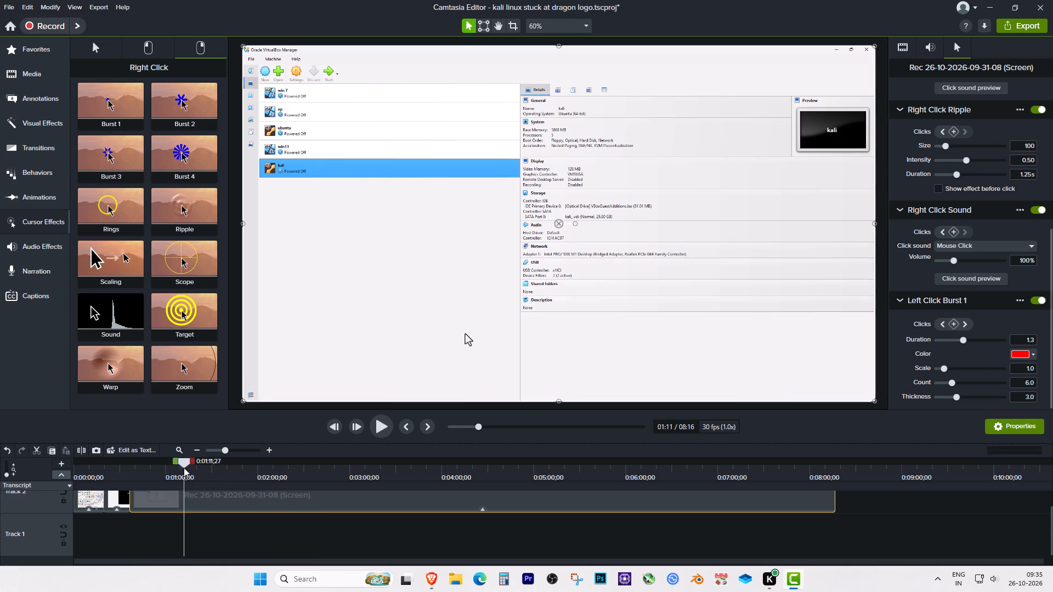
{"action": "left_click", "coordinate": [194, 493]}
{"action": "key", "text": "s"}
Cut the stretch from about 1:12 to 1:16, before the Windows search shows, out of the recording and close the gap.
{"action": "left_click_drag", "start_coordinate": [184, 468], "coordinate": [195, 468]}
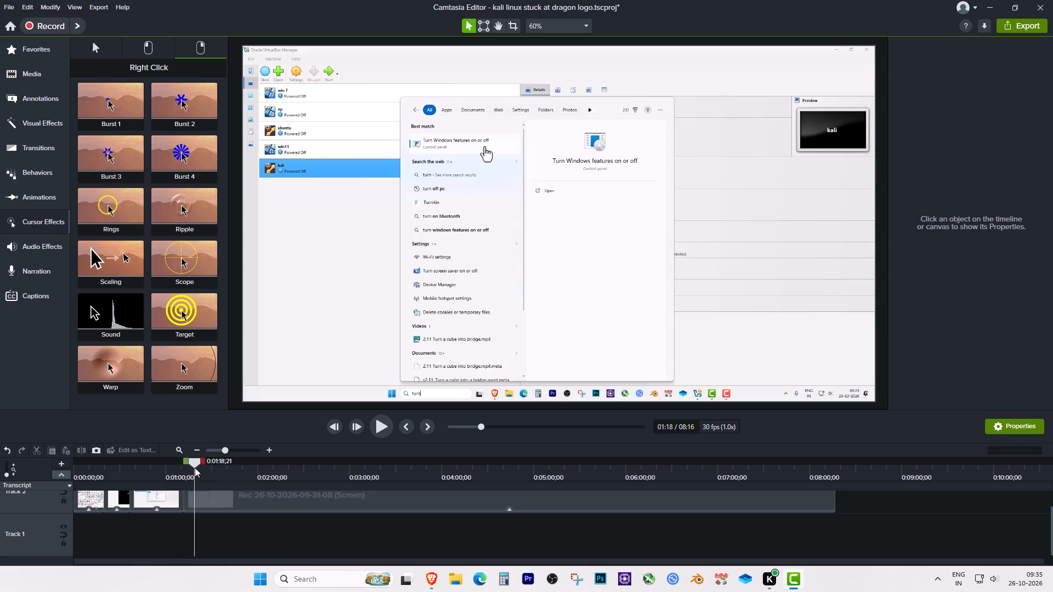
{"action": "left_click_drag", "start_coordinate": [195, 468], "coordinate": [191, 466]}
{"action": "left_click", "coordinate": [192, 503]}
{"action": "key", "text": "s"}
{"action": "left_click", "coordinate": [189, 498]}
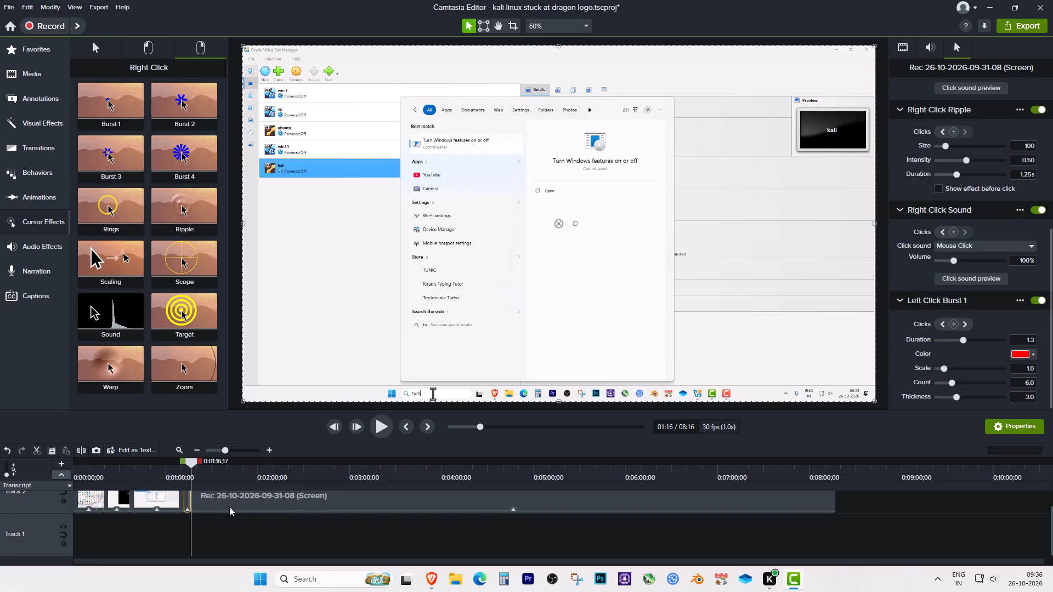
{"action": "key", "text": "Delete"}
{"action": "left_click_drag", "start_coordinate": [264, 503], "coordinate": [220, 505]}
Play through the Windows Features part and split the recording clip at about 1:35, after Windows Hypervisor Platform is unticked.
{"action": "left_click_drag", "start_coordinate": [186, 471], "coordinate": [179, 469]}
{"action": "key", "text": "space"}
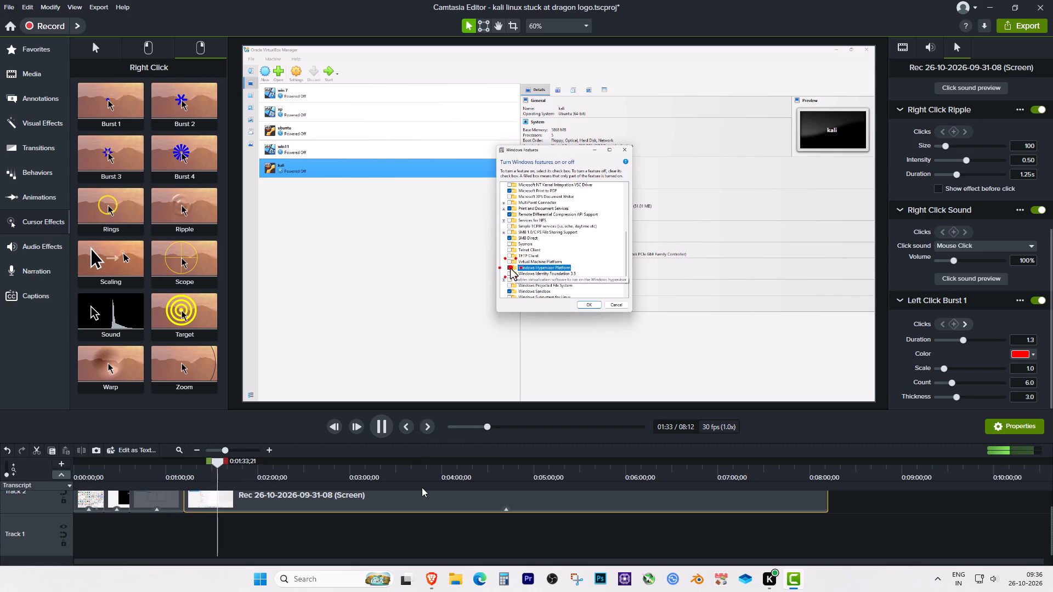
{"action": "key", "text": "space"}
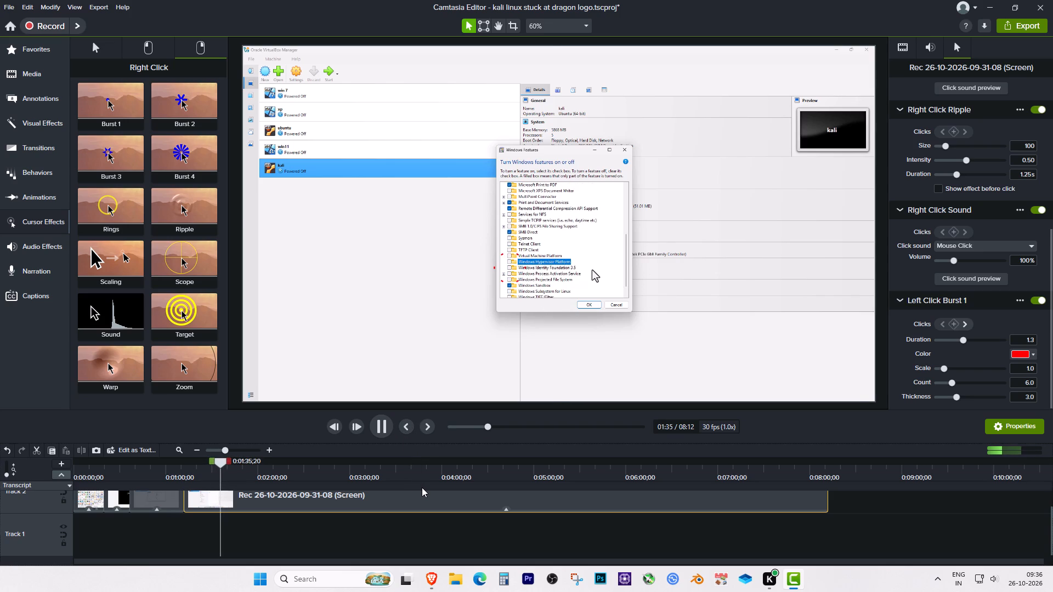
{"action": "left_click", "coordinate": [228, 504]}
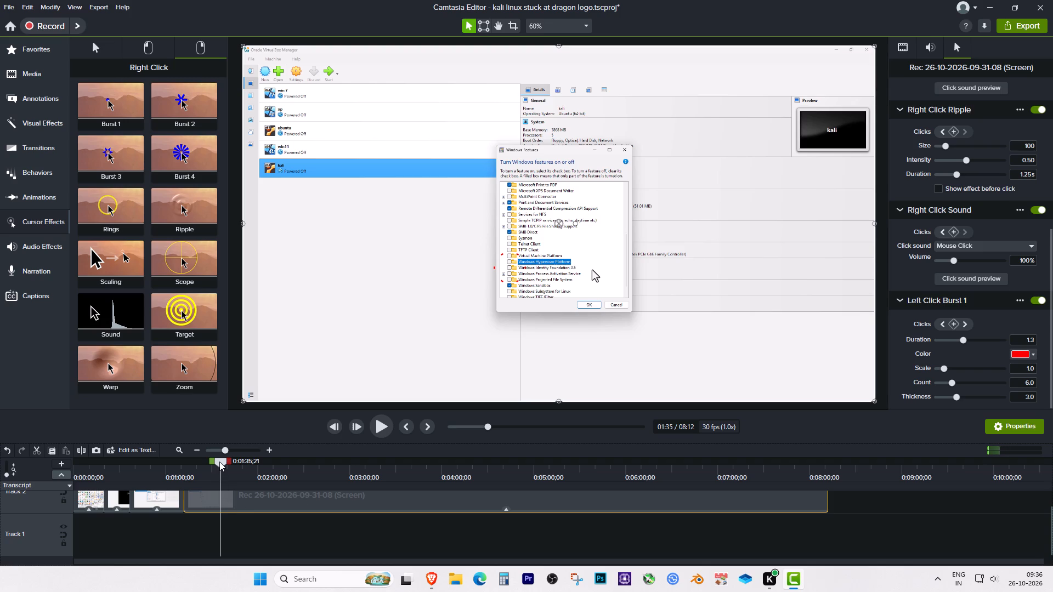
{"action": "key", "text": "s"}
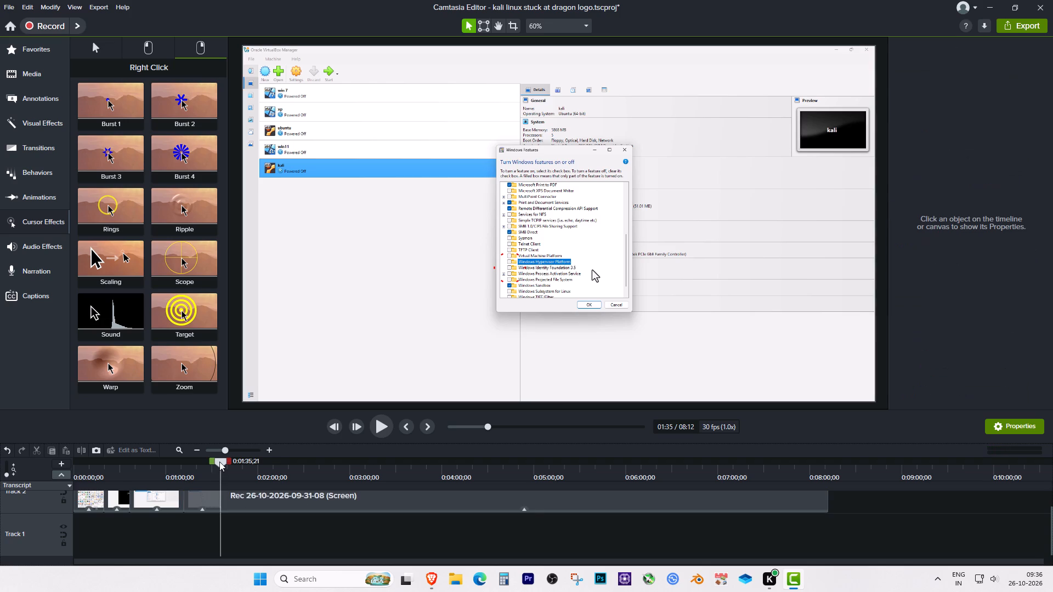
Cut the stretch from about 1:35 to 2:48, up to the Virtual Machine Platform checkbox, and close the gap.
{"action": "left_click_drag", "start_coordinate": [224, 463], "coordinate": [270, 467]}
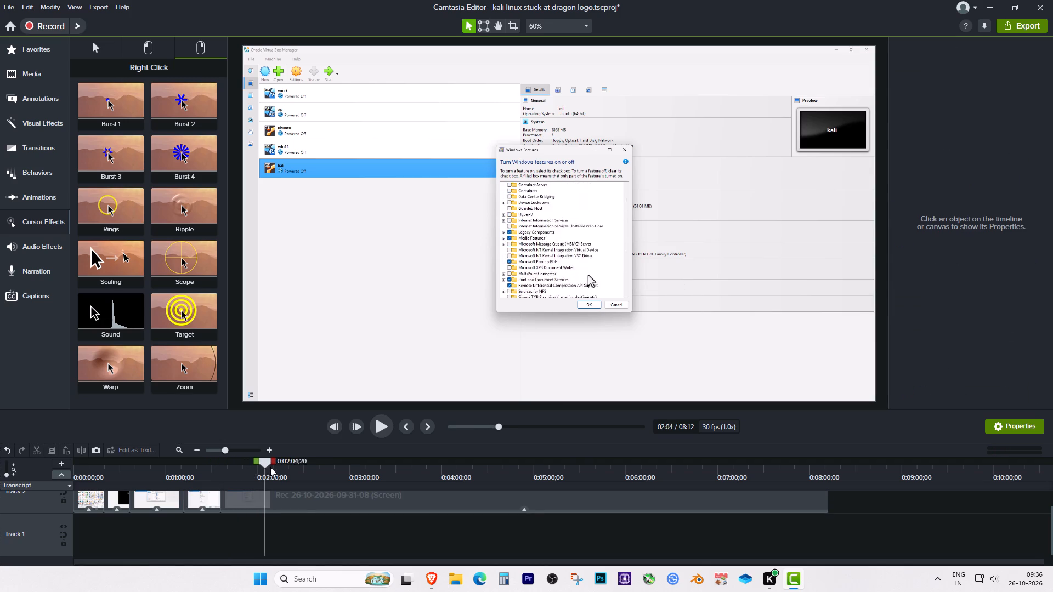
{"action": "left_click_drag", "start_coordinate": [270, 467], "coordinate": [331, 467]}
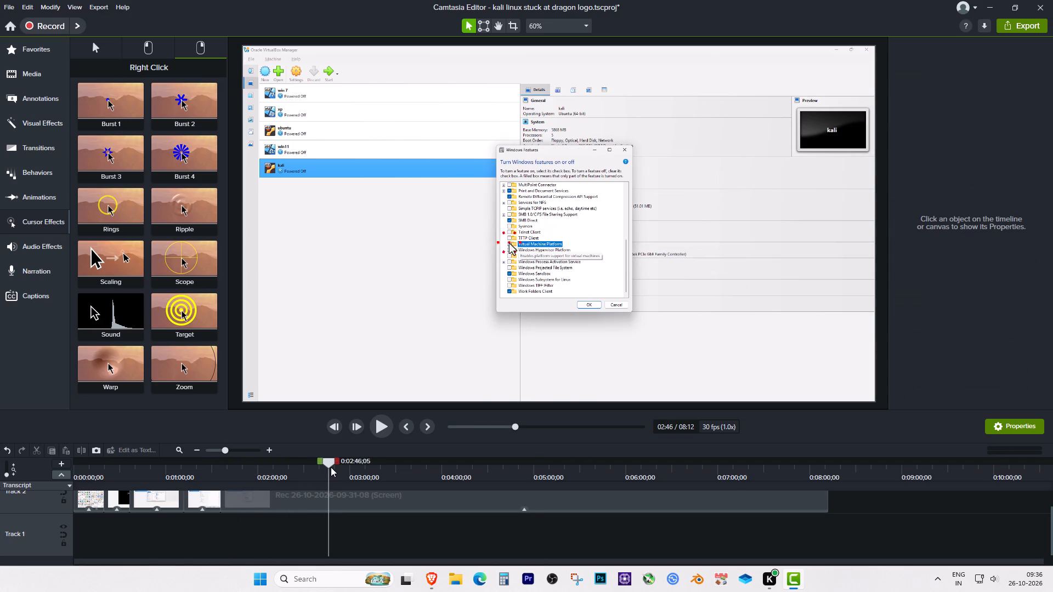
{"action": "left_click_drag", "start_coordinate": [331, 467], "coordinate": [333, 467]}
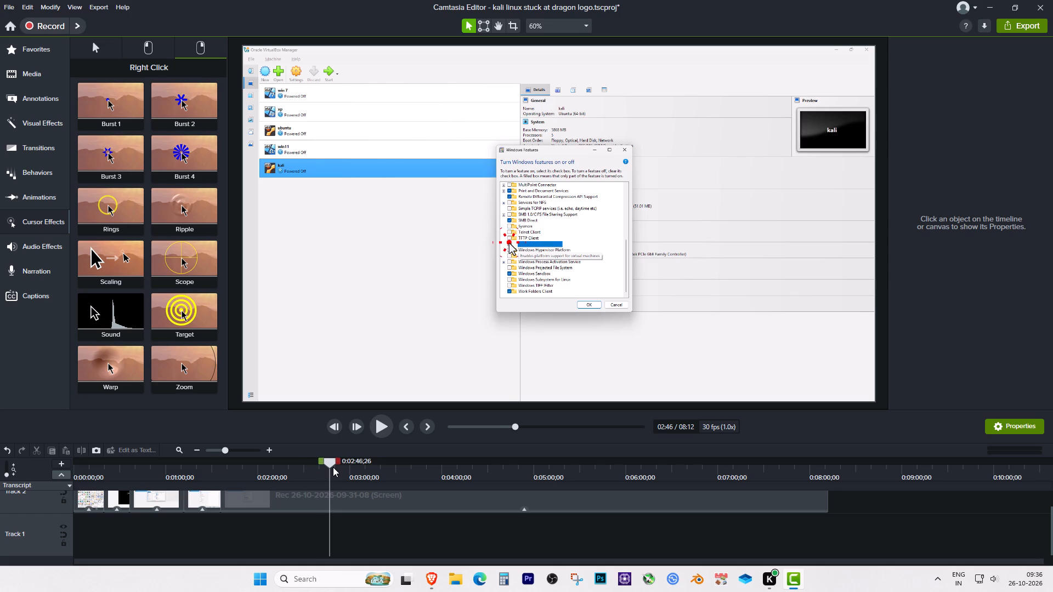
{"action": "left_click_drag", "start_coordinate": [333, 467], "coordinate": [335, 468]}
{"action": "left_click", "coordinate": [333, 497]}
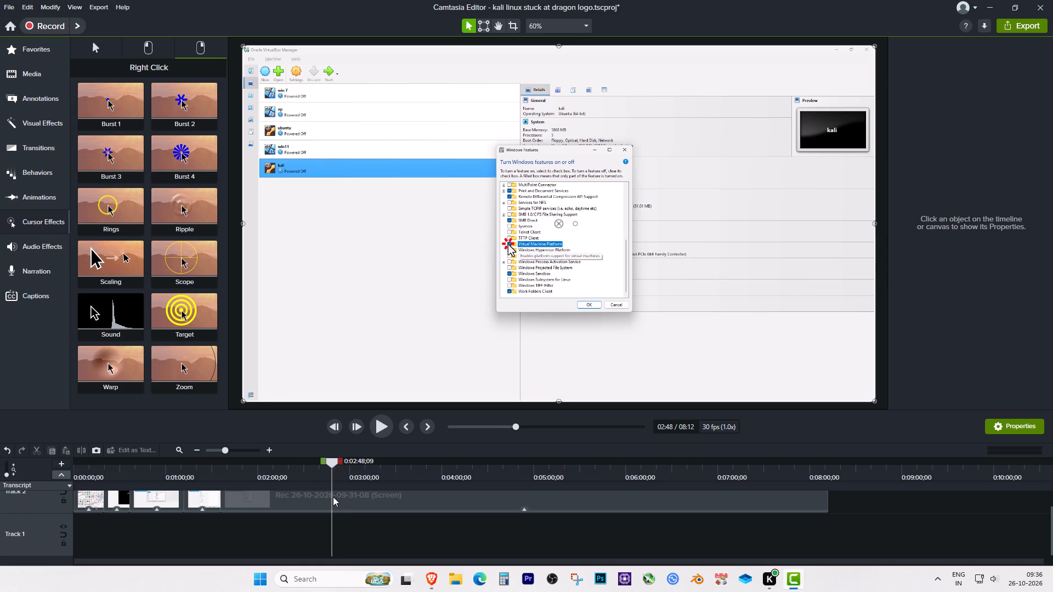
{"action": "key", "text": "s"}
{"action": "left_click", "coordinate": [316, 502]}
{"action": "key", "text": "Delete"}
{"action": "left_click_drag", "start_coordinate": [395, 500], "coordinate": [251, 498]}
Check the join at about 1:35, shift the following clip later and restore about 7 seconds of footage at its start.
{"action": "left_click", "coordinate": [214, 476]}
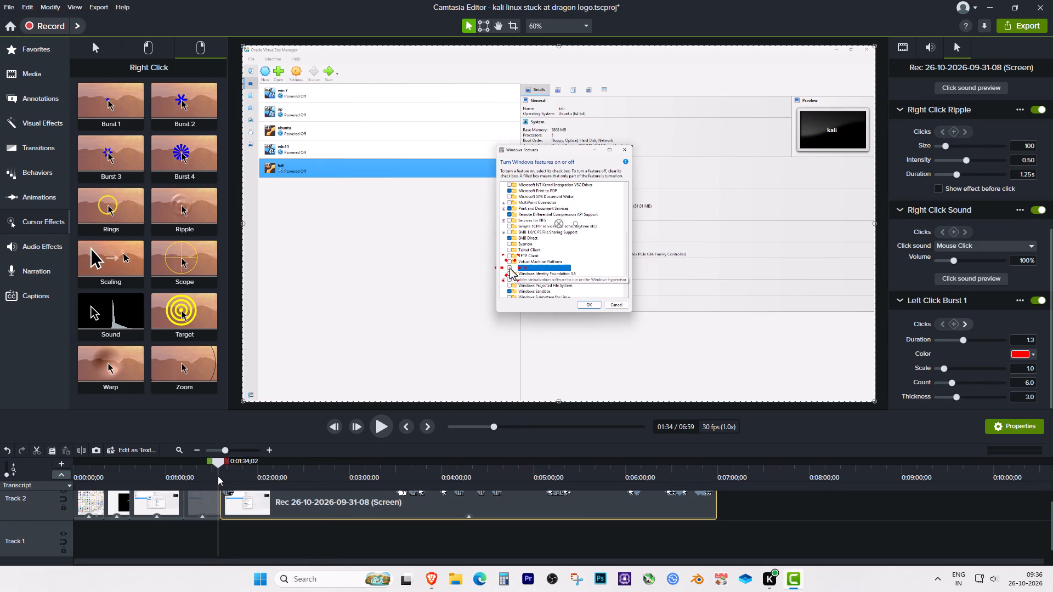
{"action": "key", "text": "space"}
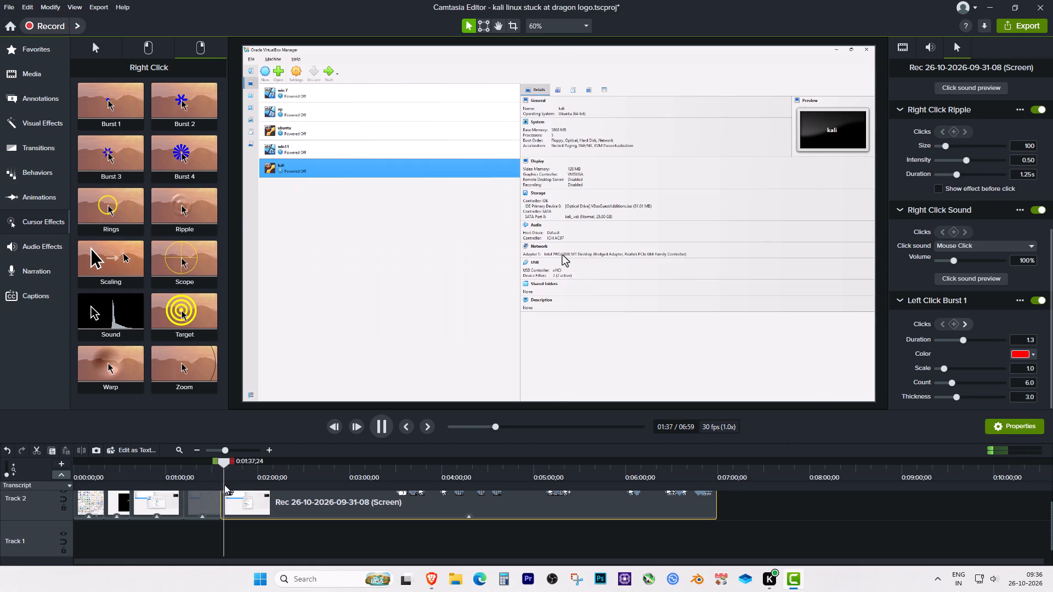
{"action": "key", "text": "space"}
{"action": "left_click_drag", "start_coordinate": [227, 458], "coordinate": [227, 458]}
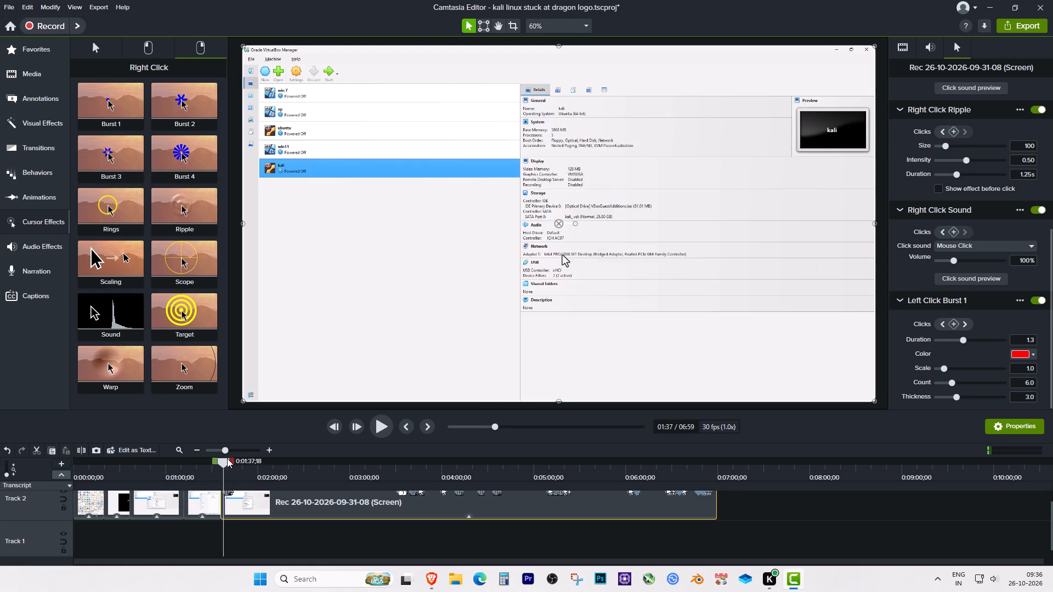
{"action": "left_click_drag", "start_coordinate": [227, 458], "coordinate": [243, 461]}
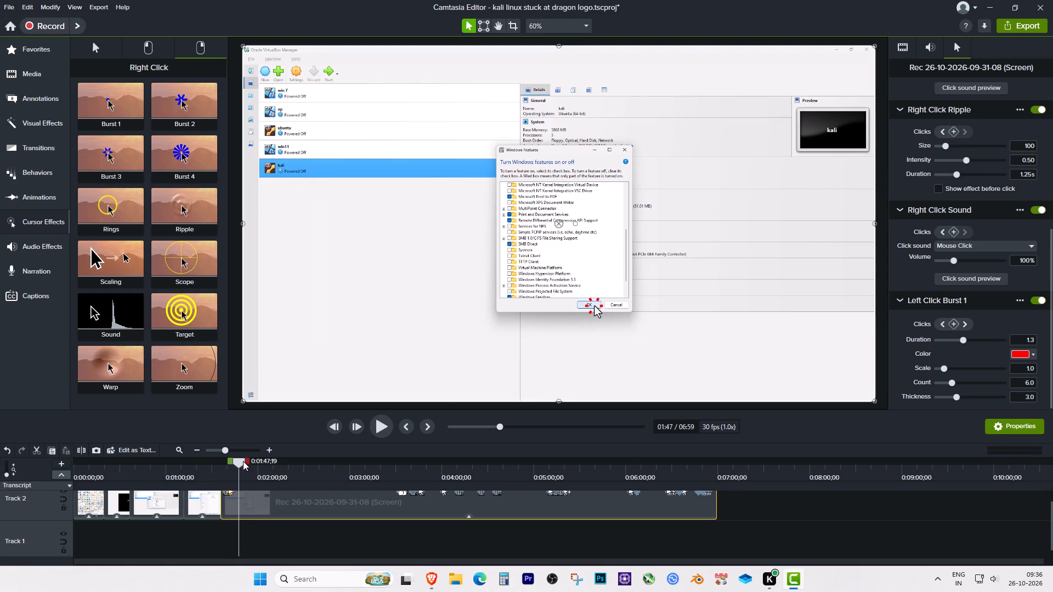
{"action": "left_click_drag", "start_coordinate": [243, 461], "coordinate": [223, 463]}
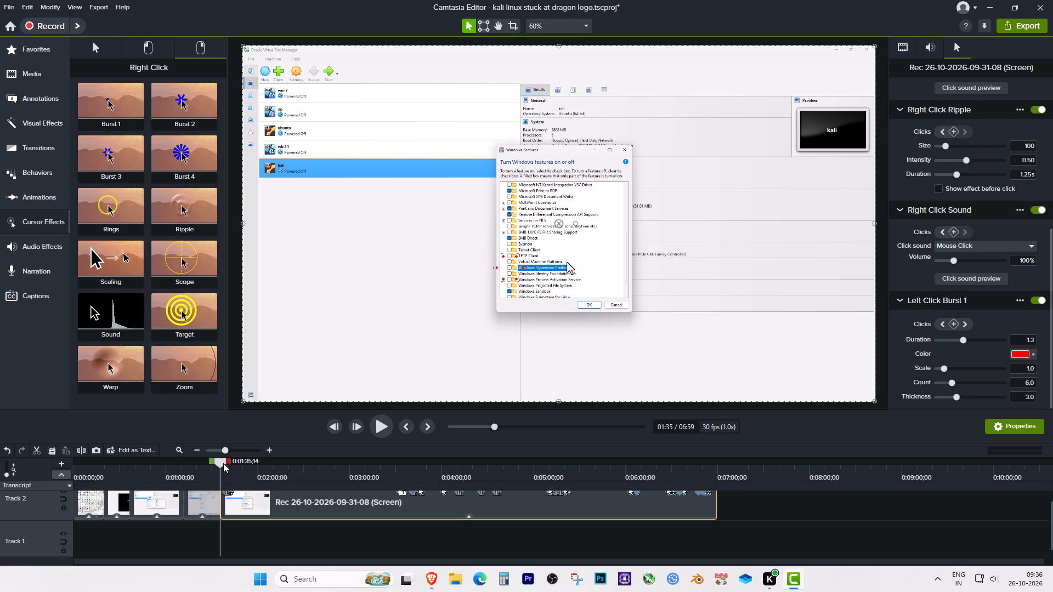
{"action": "left_click_drag", "start_coordinate": [223, 463], "coordinate": [223, 464]}
{"action": "left_click_drag", "start_coordinate": [249, 504], "coordinate": [287, 508]}
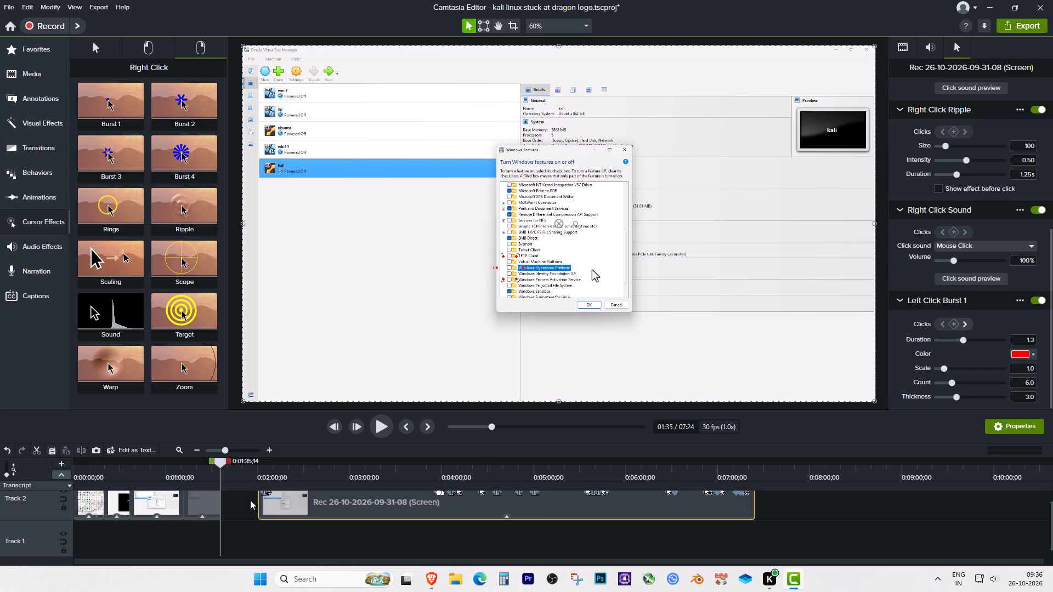
{"action": "left_click_drag", "start_coordinate": [258, 503], "coordinate": [248, 503]}
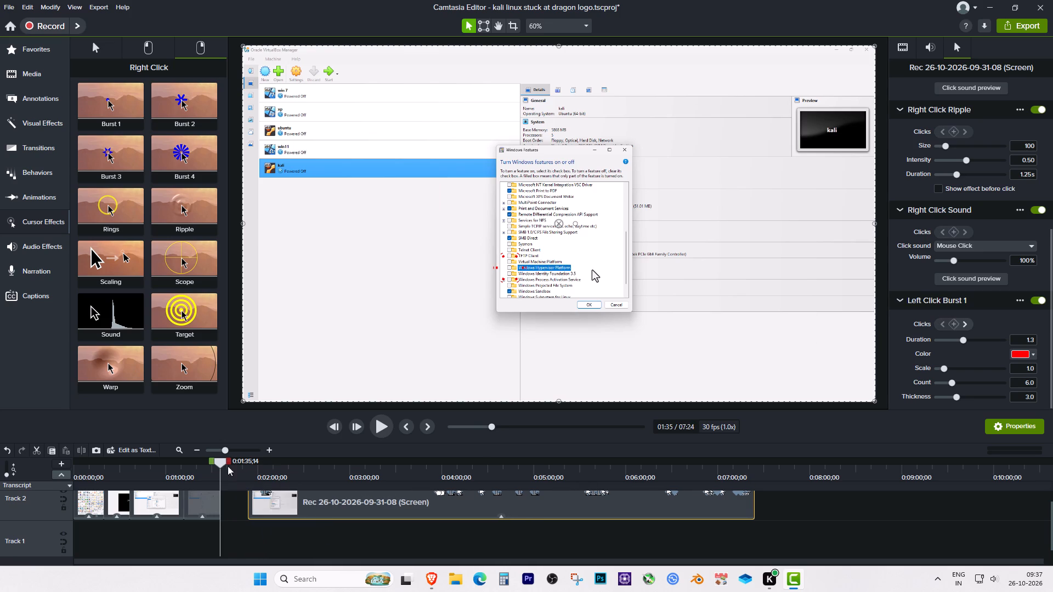
Remove the stretch from about 2:02 to 2:12, between the Virtual Machine Platform selection and the OK click in Windows Features.
{"action": "left_click_drag", "start_coordinate": [219, 464], "coordinate": [249, 466]}
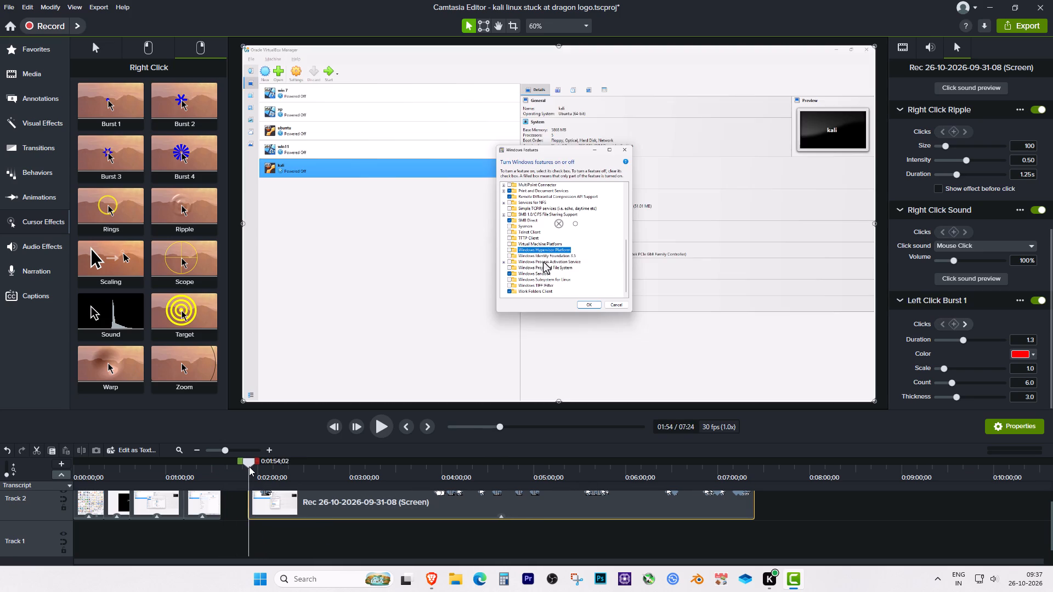
{"action": "left_click_drag", "start_coordinate": [249, 466], "coordinate": [255, 468]}
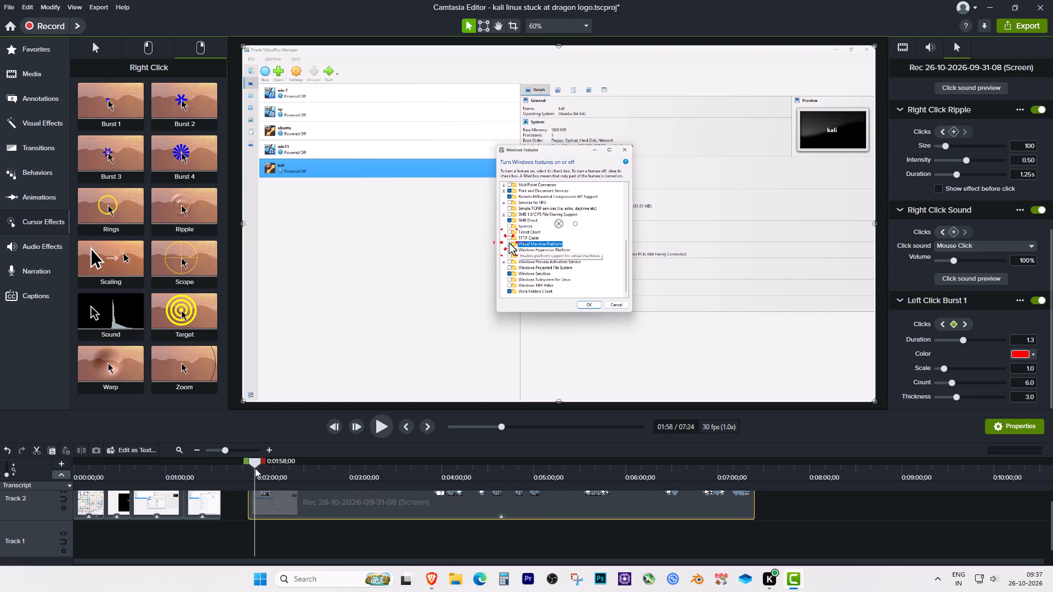
{"action": "left_click_drag", "start_coordinate": [255, 468], "coordinate": [261, 469]}
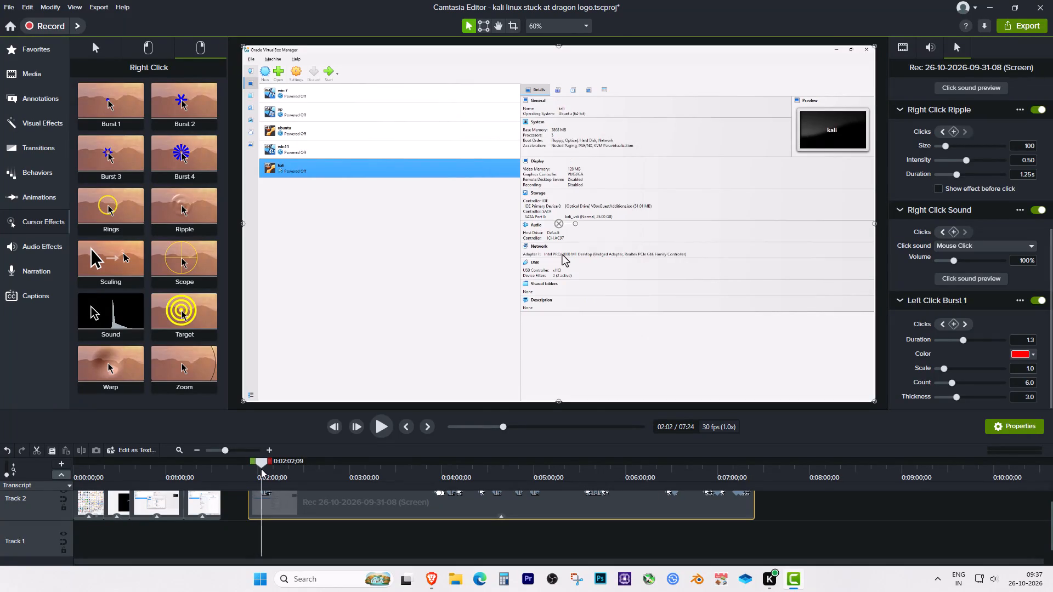
{"action": "left_click_drag", "start_coordinate": [261, 469], "coordinate": [261, 469]}
{"action": "left_click", "coordinate": [266, 500]}
{"action": "key", "text": "s"}
{"action": "left_click_drag", "start_coordinate": [262, 465], "coordinate": [265, 465]}
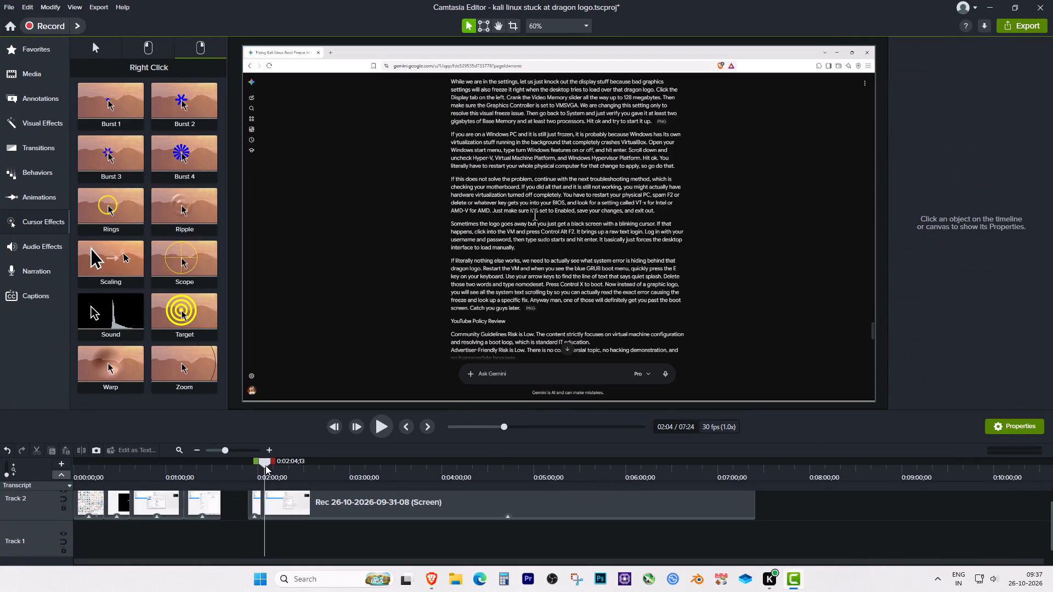
{"action": "left_click_drag", "start_coordinate": [265, 465], "coordinate": [278, 466]}
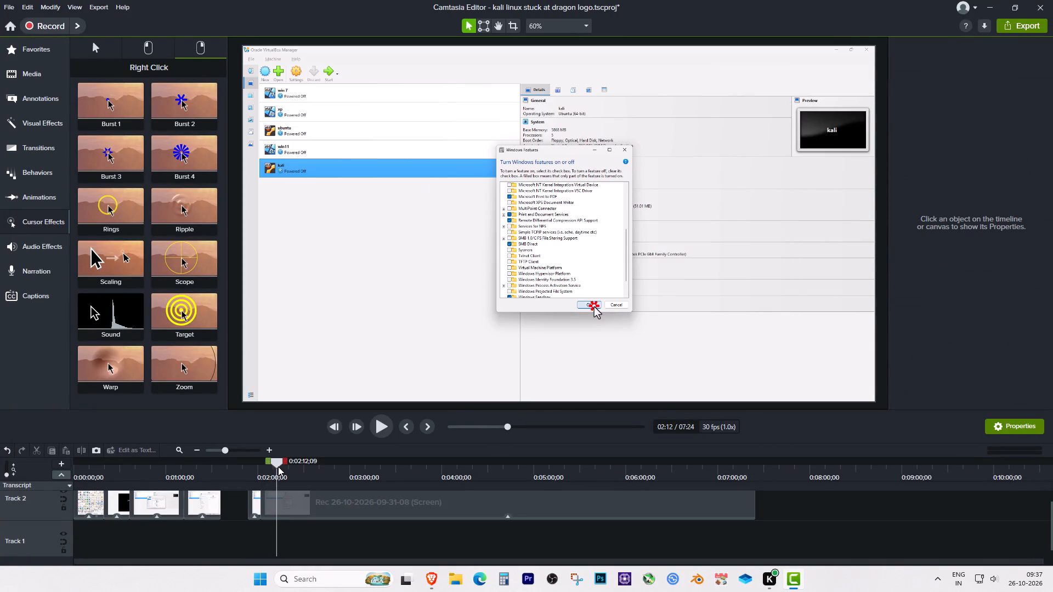
{"action": "left_click_drag", "start_coordinate": [278, 466], "coordinate": [278, 469]}
{"action": "left_click", "coordinate": [285, 505]}
{"action": "key", "text": "s"}
{"action": "left_click", "coordinate": [273, 503]}
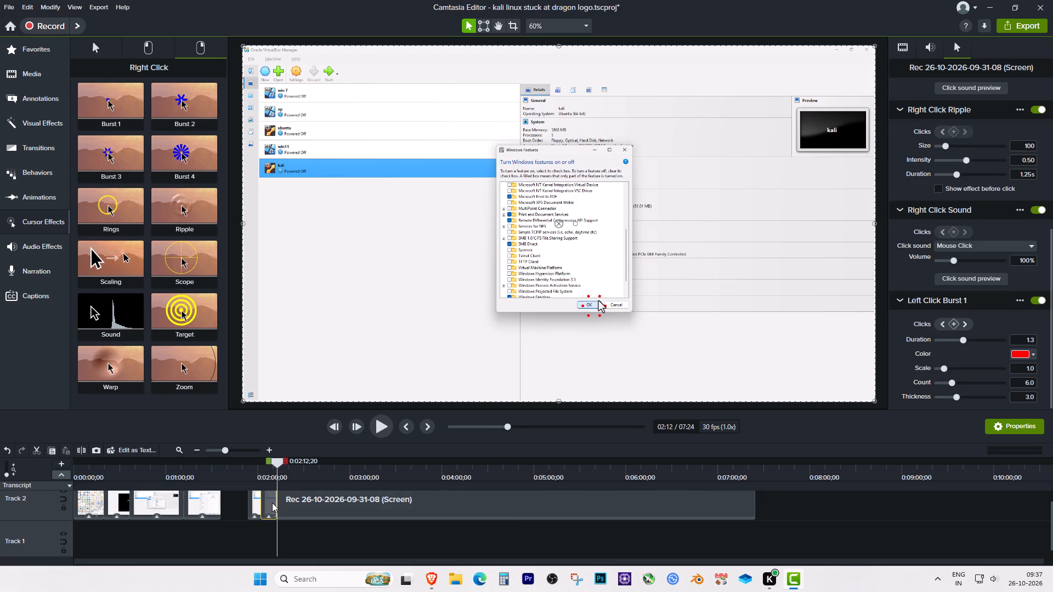
{"action": "key", "text": "Delete"}
Close both gaps by placing the short Virtual Machine Platform clip and the remaining recording directly after the 1:35 cut.
{"action": "left_click_drag", "start_coordinate": [254, 504], "coordinate": [222, 500]}
{"action": "left_click_drag", "start_coordinate": [334, 500], "coordinate": [270, 502]}
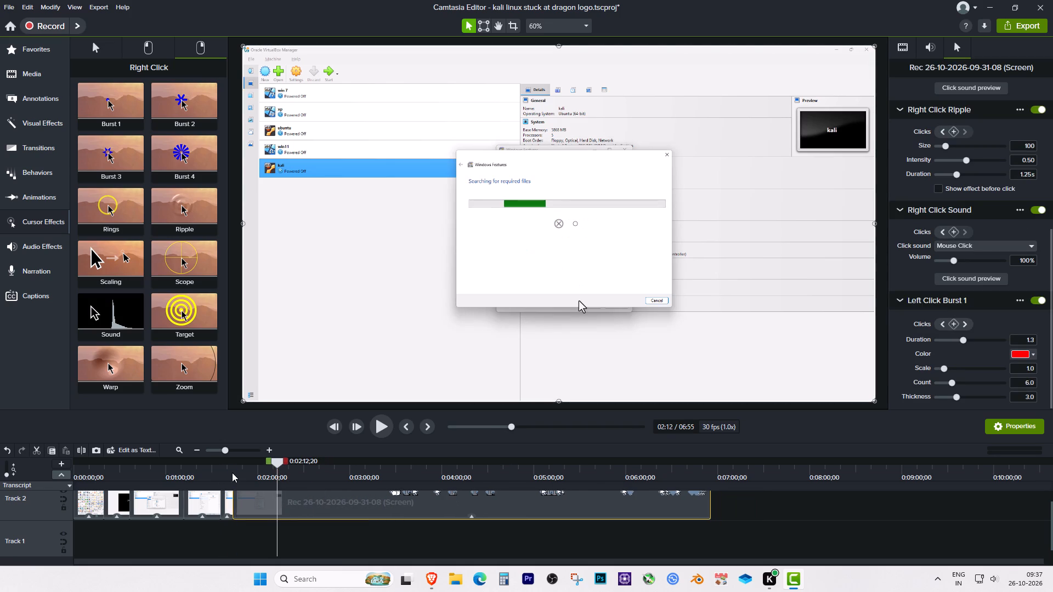
Cut the Windows Features waiting stretch from about 1:53 to 2:14 and close the gap.
{"action": "left_click_drag", "start_coordinate": [227, 473], "coordinate": [234, 474]}
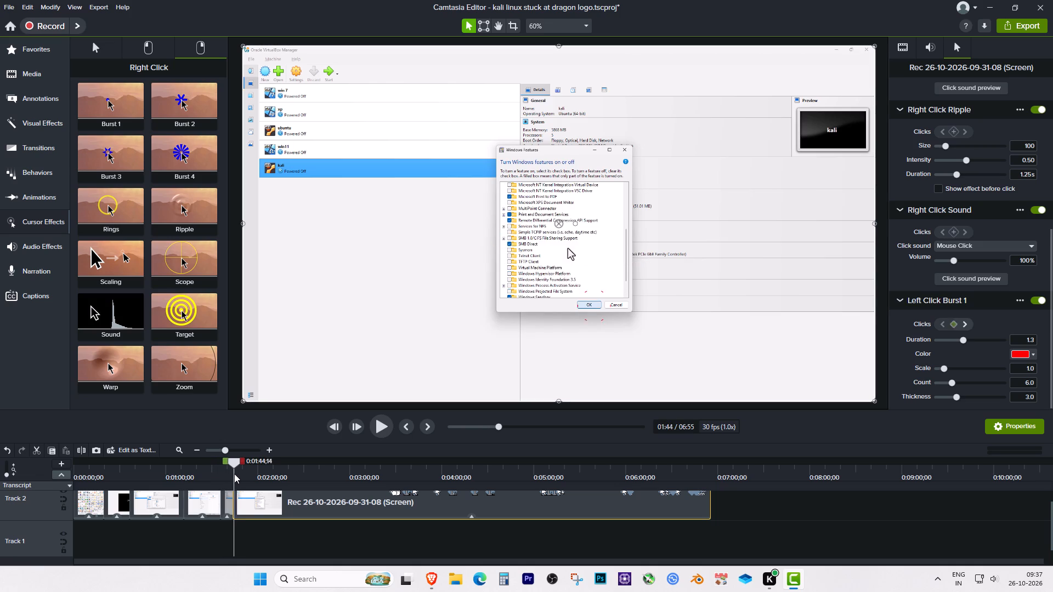
{"action": "left_click_drag", "start_coordinate": [234, 474], "coordinate": [247, 474]}
{"action": "left_click", "coordinate": [263, 511]}
{"action": "key", "text": "s"}
{"action": "left_click_drag", "start_coordinate": [246, 467], "coordinate": [320, 478]}
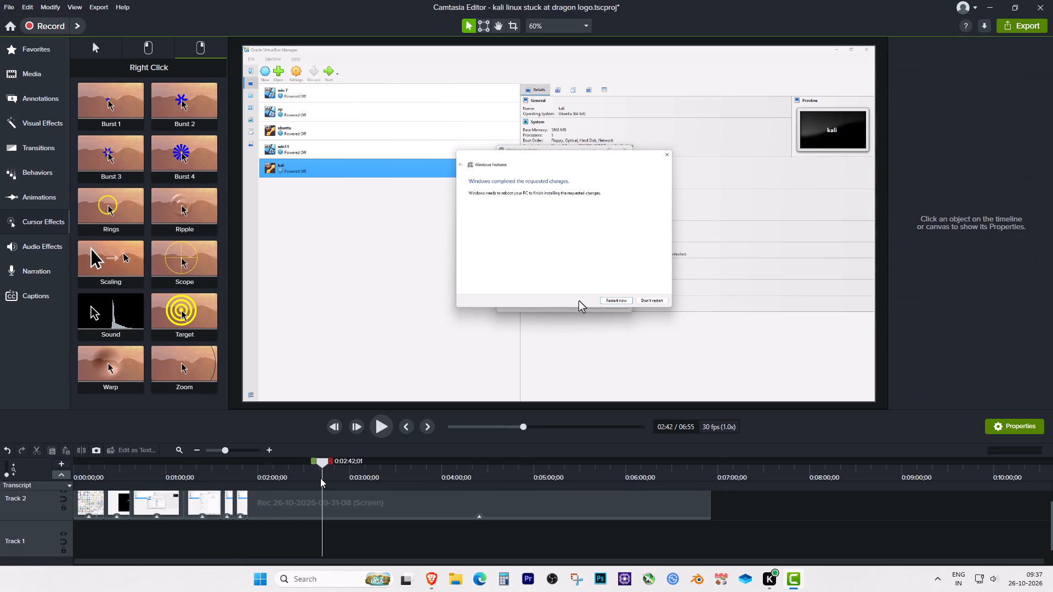
{"action": "left_click_drag", "start_coordinate": [320, 478], "coordinate": [278, 475]}
{"action": "left_click", "coordinate": [271, 504]}
{"action": "key", "text": "s"}
{"action": "left_click", "coordinate": [268, 505]}
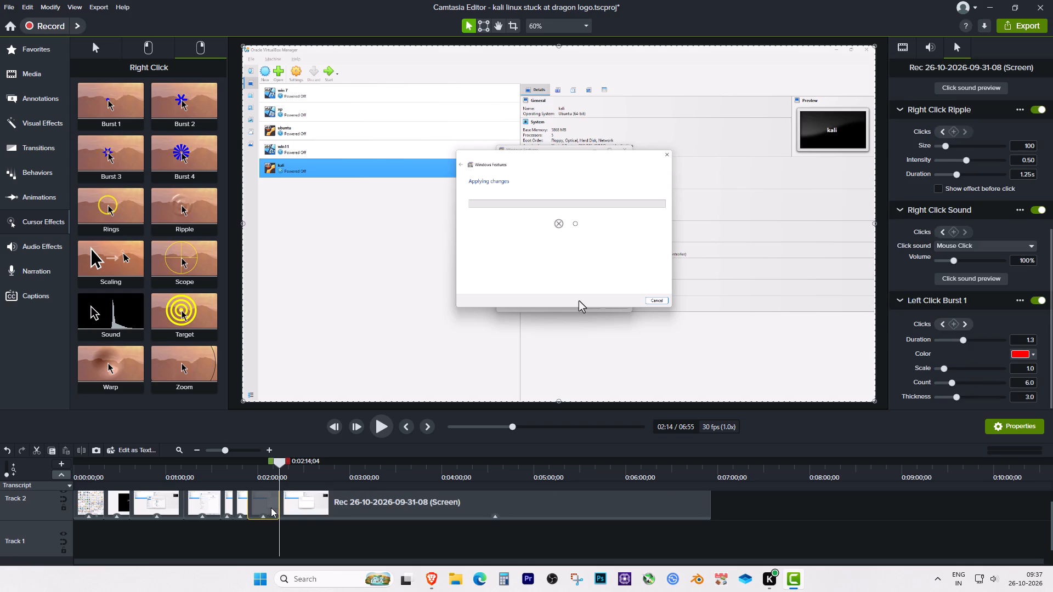
{"action": "key", "text": "Delete"}
{"action": "left_click_drag", "start_coordinate": [314, 510], "coordinate": [266, 507]}
Cut the idle stretch on the reboot message from about 2:00 to 3:08, where the cursor reaches Restart now, and close the gap.
{"action": "left_click_drag", "start_coordinate": [241, 475], "coordinate": [241, 475]}
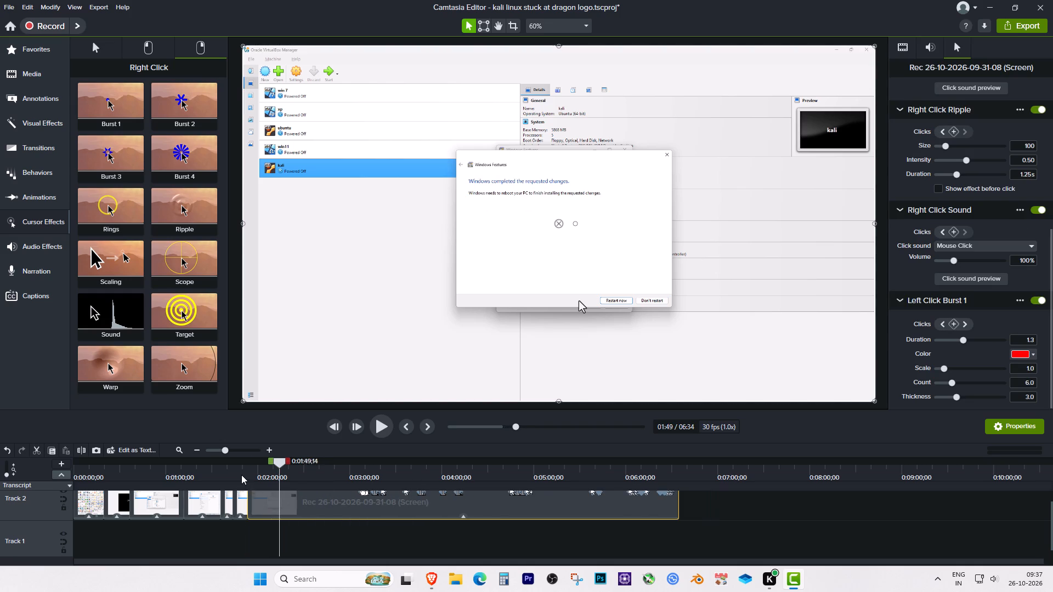
{"action": "left_click_drag", "start_coordinate": [241, 475], "coordinate": [269, 472]}
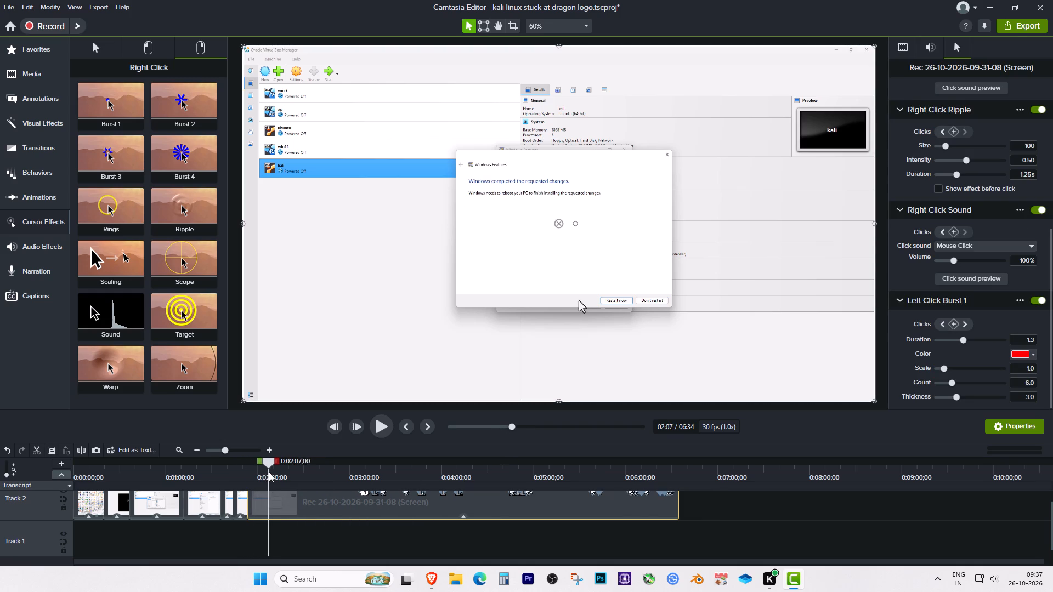
{"action": "left_click_drag", "start_coordinate": [269, 472], "coordinate": [338, 478]}
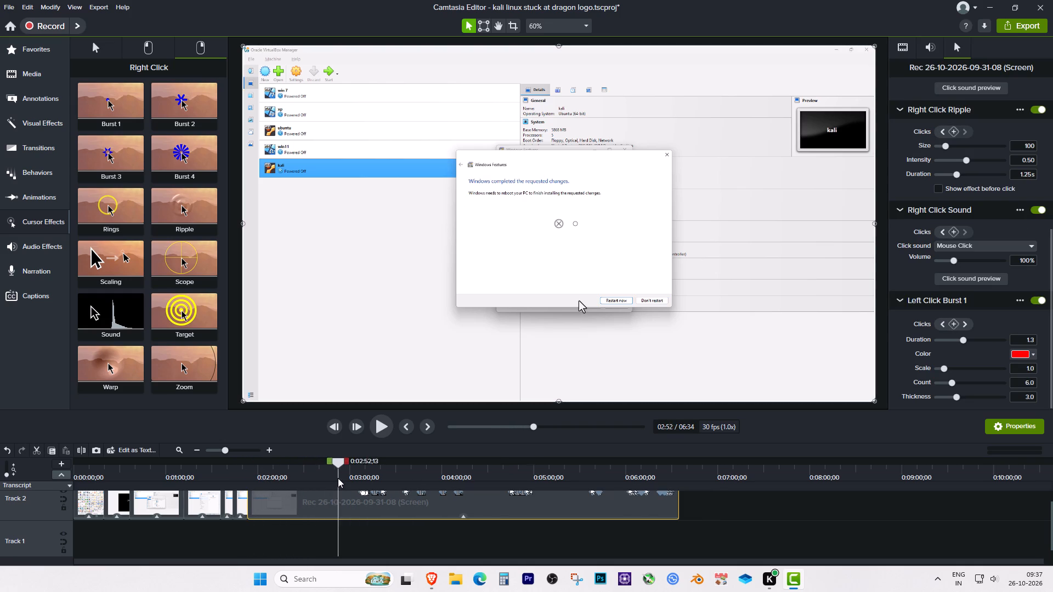
{"action": "left_click_drag", "start_coordinate": [338, 478], "coordinate": [256, 478]}
{"action": "left_click", "coordinate": [265, 504]}
{"action": "key", "text": "s"}
{"action": "left_click_drag", "start_coordinate": [254, 471], "coordinate": [273, 470]}
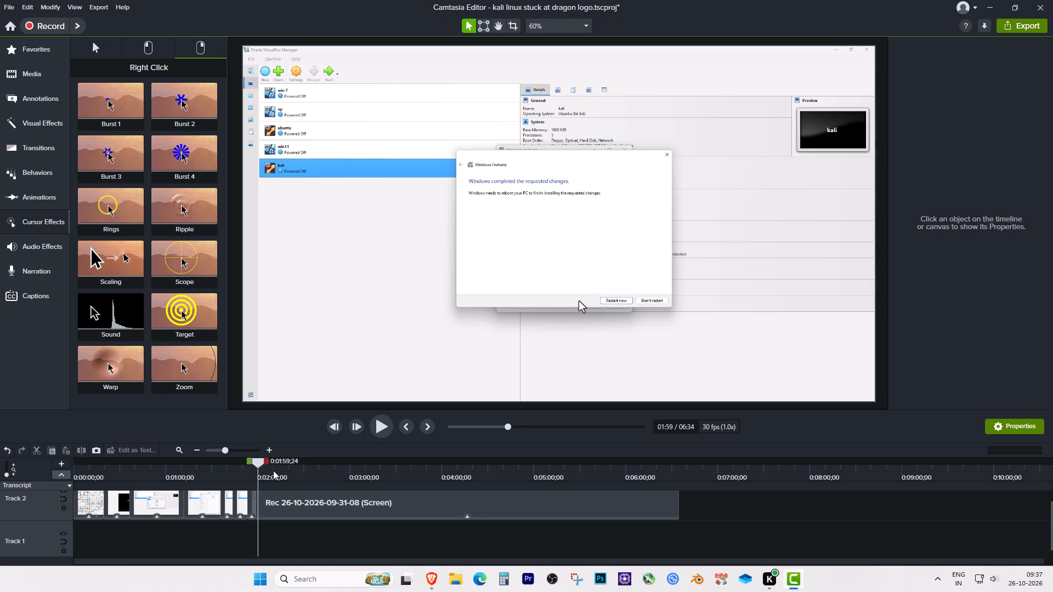
{"action": "left_click_drag", "start_coordinate": [273, 470], "coordinate": [363, 478]}
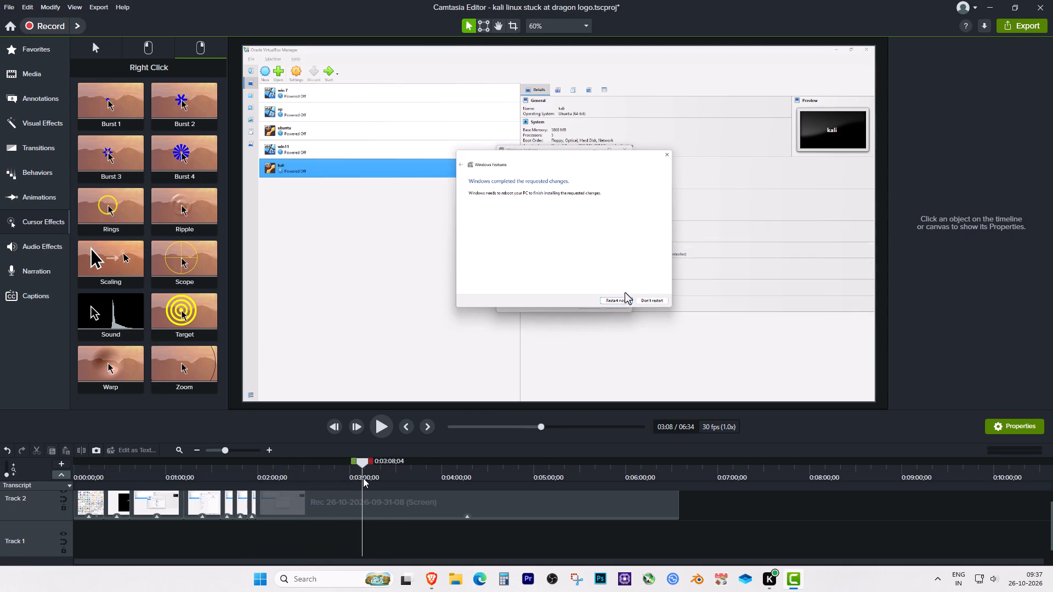
{"action": "left_click_drag", "start_coordinate": [363, 478], "coordinate": [363, 477]}
{"action": "left_click", "coordinate": [372, 510]}
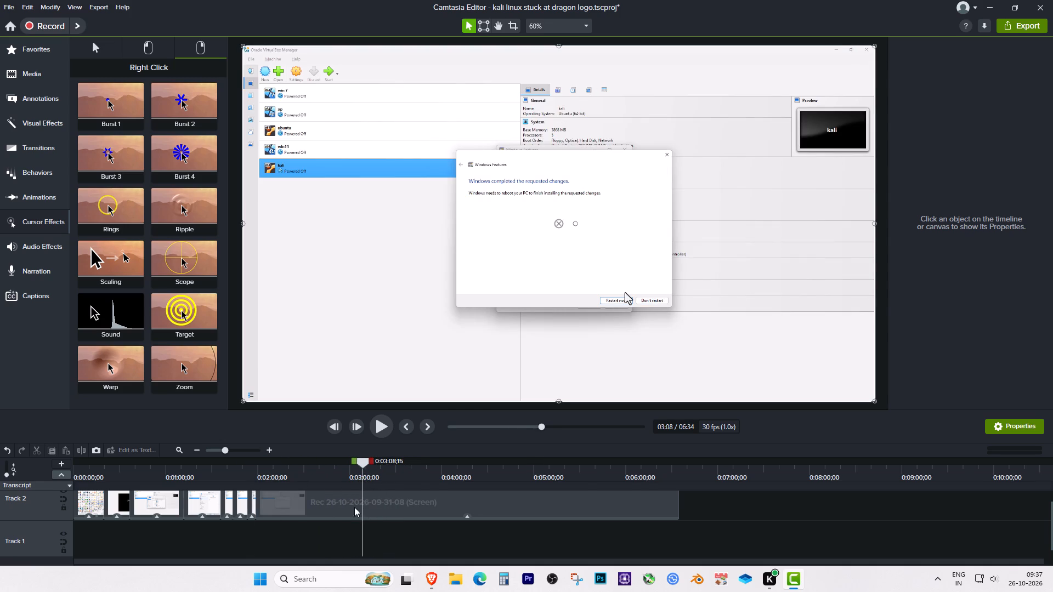
{"action": "key", "text": "s"}
{"action": "left_click", "coordinate": [339, 508]}
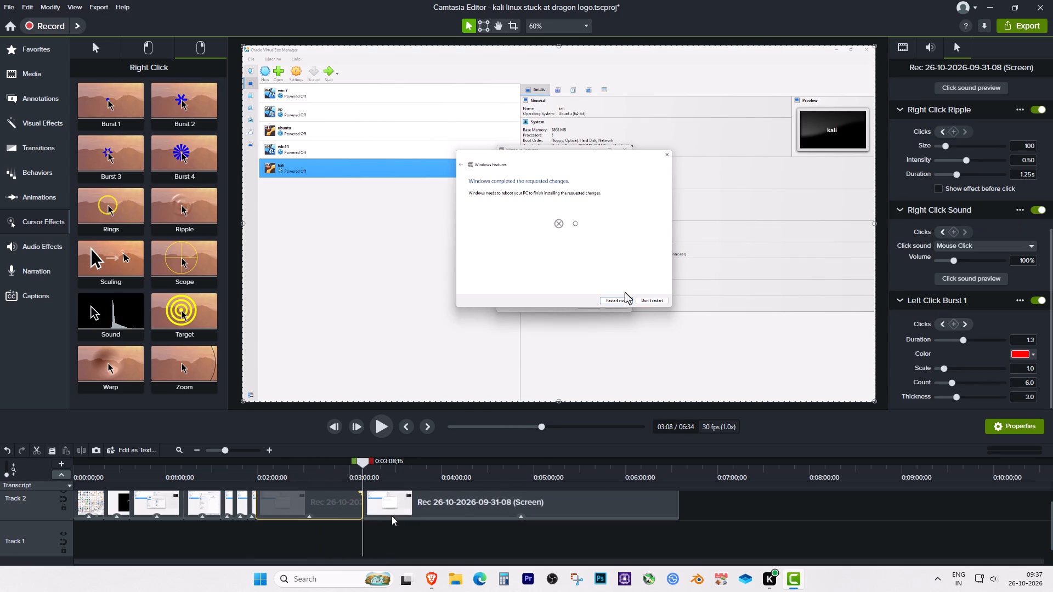
{"action": "key", "text": "Delete"}
{"action": "left_click_drag", "start_coordinate": [433, 509], "coordinate": [307, 506]}
Remove the stretch of recording from about 2:05, after the reboot message, to about 3:41, where VirtualBox is searched after the restart.
{"action": "left_click_drag", "start_coordinate": [259, 471], "coordinate": [250, 471]}
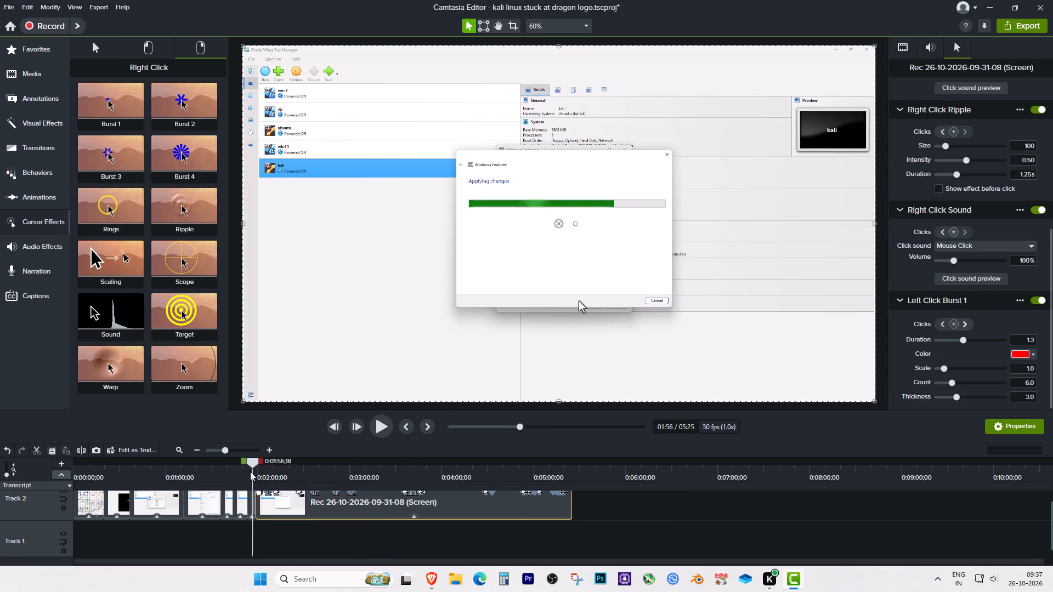
{"action": "left_click_drag", "start_coordinate": [250, 471], "coordinate": [268, 470]}
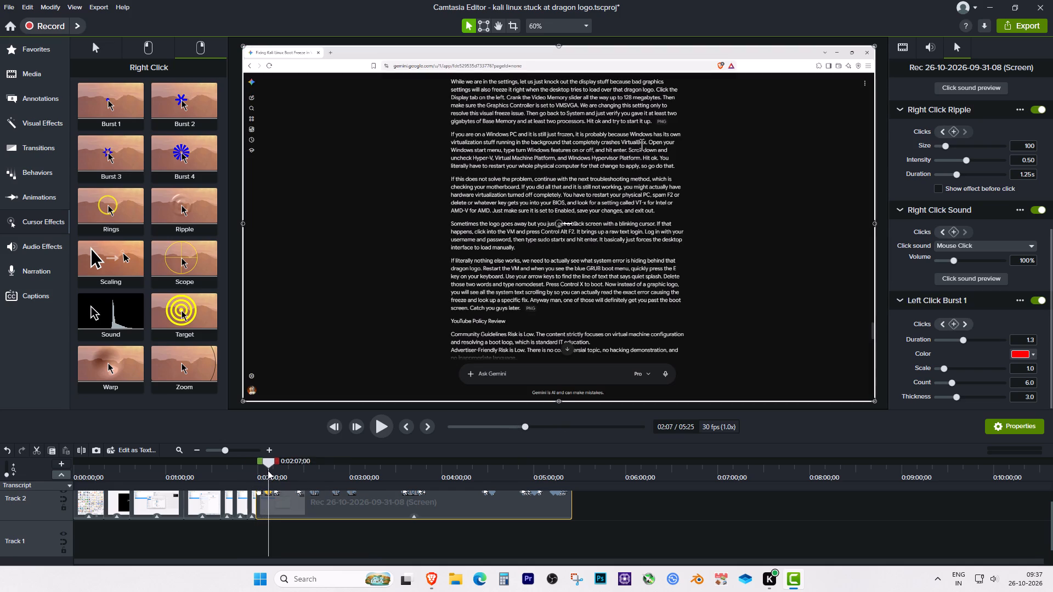
{"action": "left_click_drag", "start_coordinate": [268, 470], "coordinate": [265, 469]}
{"action": "left_click", "coordinate": [276, 504]}
{"action": "key", "text": "s"}
{"action": "left_click_drag", "start_coordinate": [264, 464], "coordinate": [275, 464]}
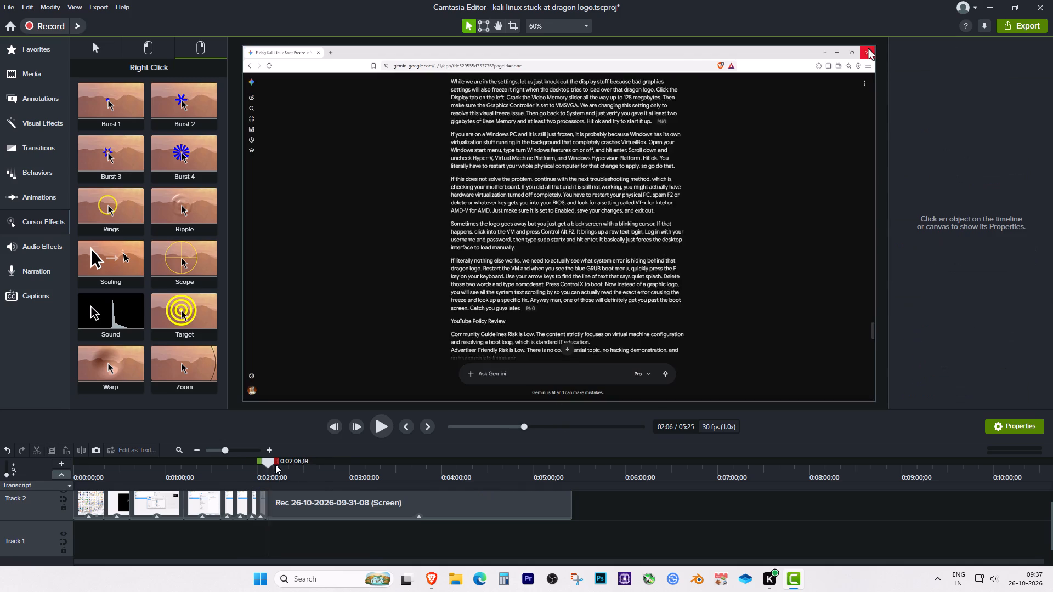
{"action": "left_click_drag", "start_coordinate": [275, 464], "coordinate": [439, 480]}
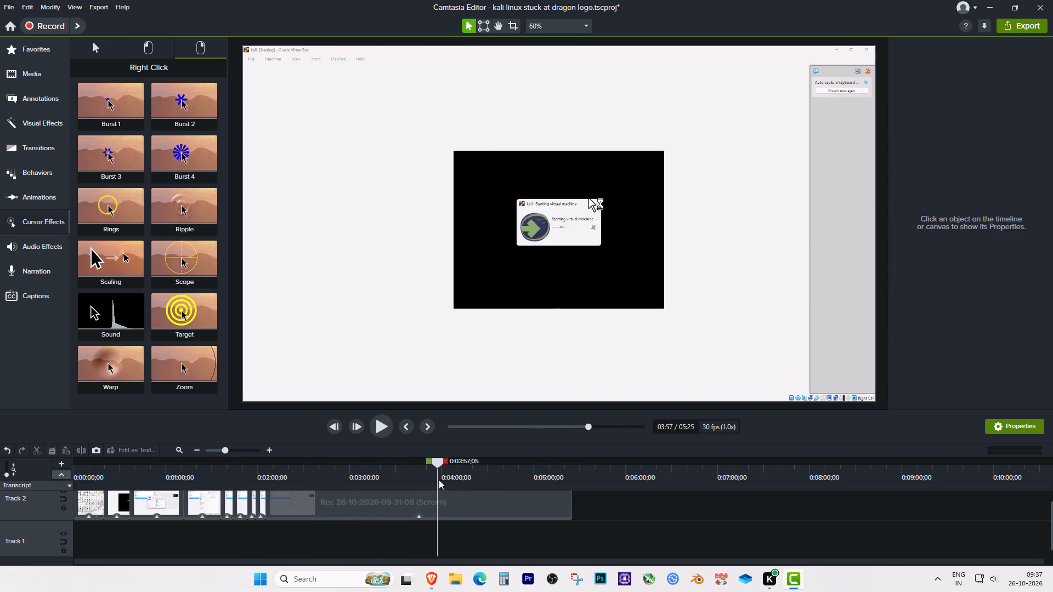
{"action": "left_click_drag", "start_coordinate": [439, 480], "coordinate": [407, 474]}
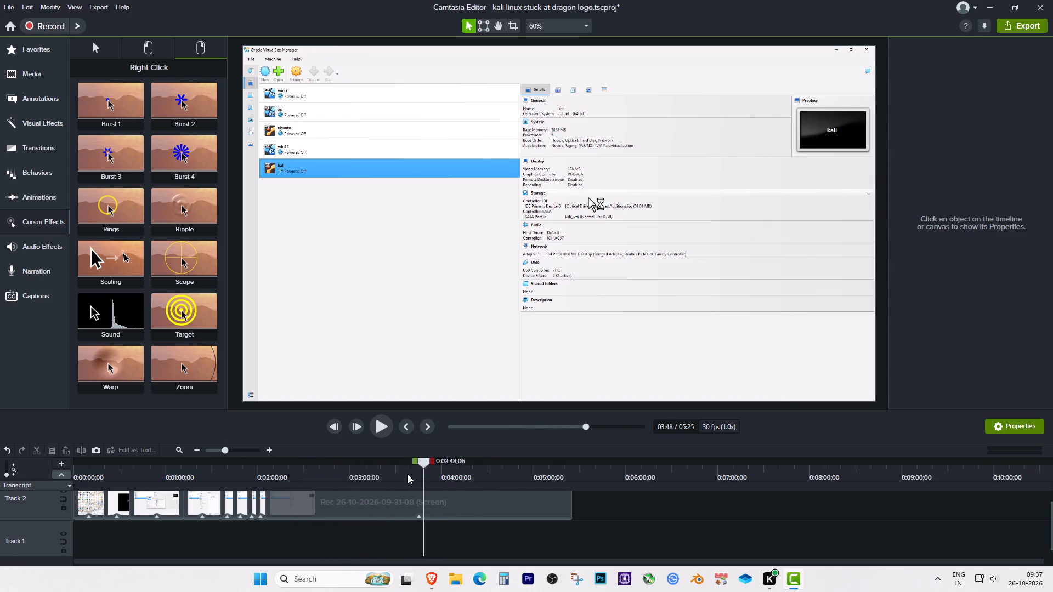
{"action": "left_click_drag", "start_coordinate": [407, 474], "coordinate": [408, 473]}
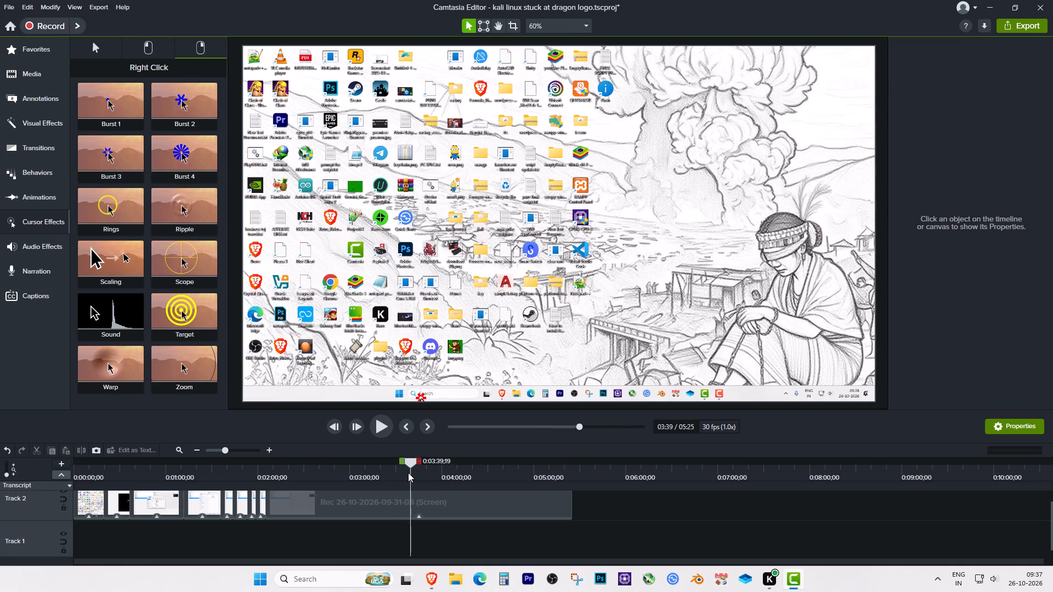
{"action": "left_click_drag", "start_coordinate": [408, 473], "coordinate": [411, 473]}
{"action": "left_click", "coordinate": [405, 513]}
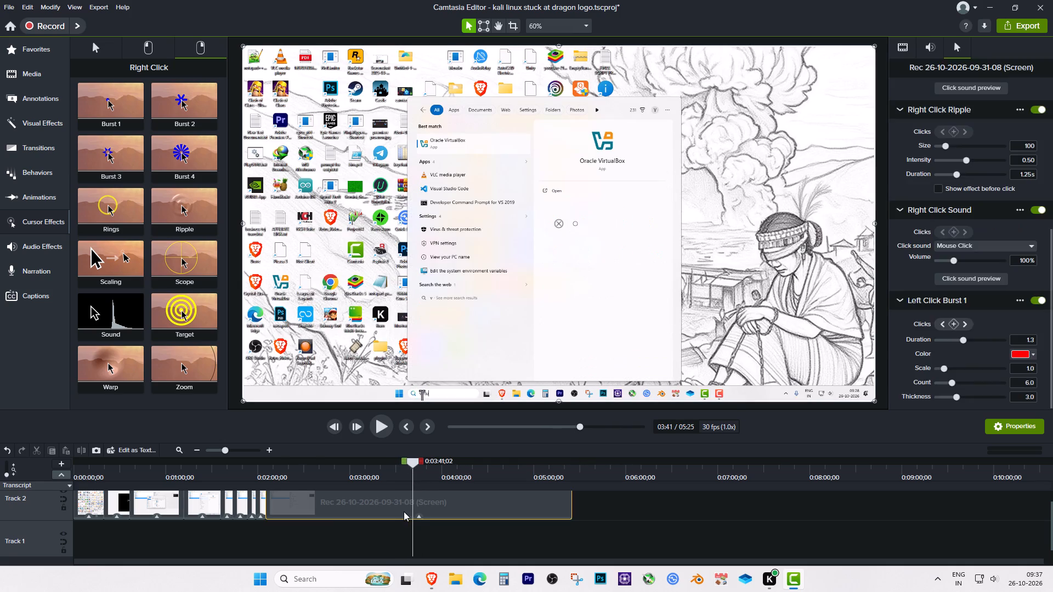
{"action": "key", "text": "s"}
{"action": "left_click", "coordinate": [394, 505]}
{"action": "key", "text": "Delete"}
Trim the end of the recording from about 5:20, after Kali has been powered off in VirtualBox.
{"action": "left_click_drag", "start_coordinate": [415, 464], "coordinate": [420, 465]}
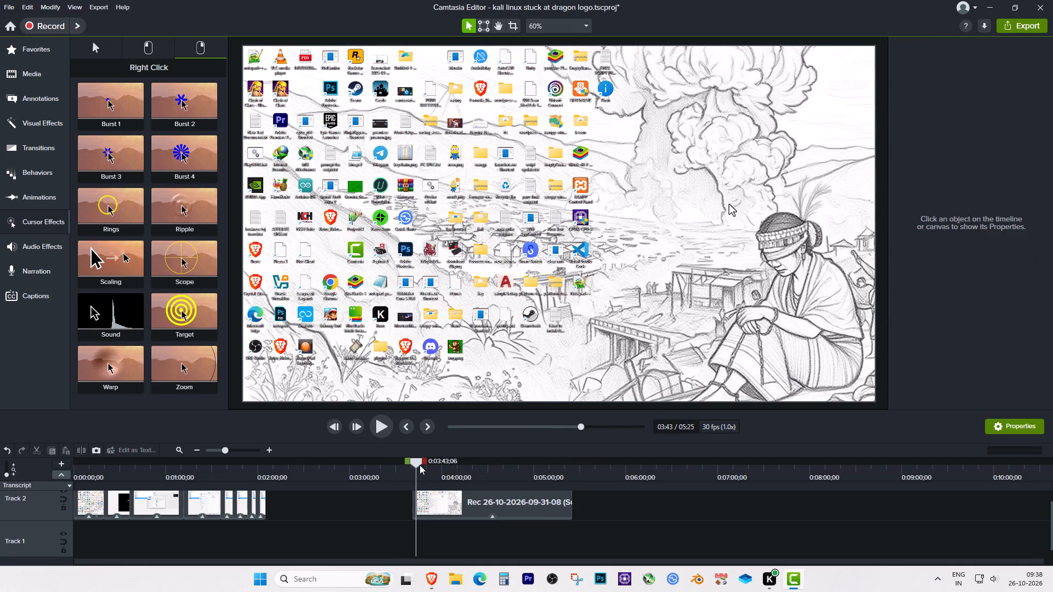
{"action": "left_click_drag", "start_coordinate": [420, 465], "coordinate": [444, 474]}
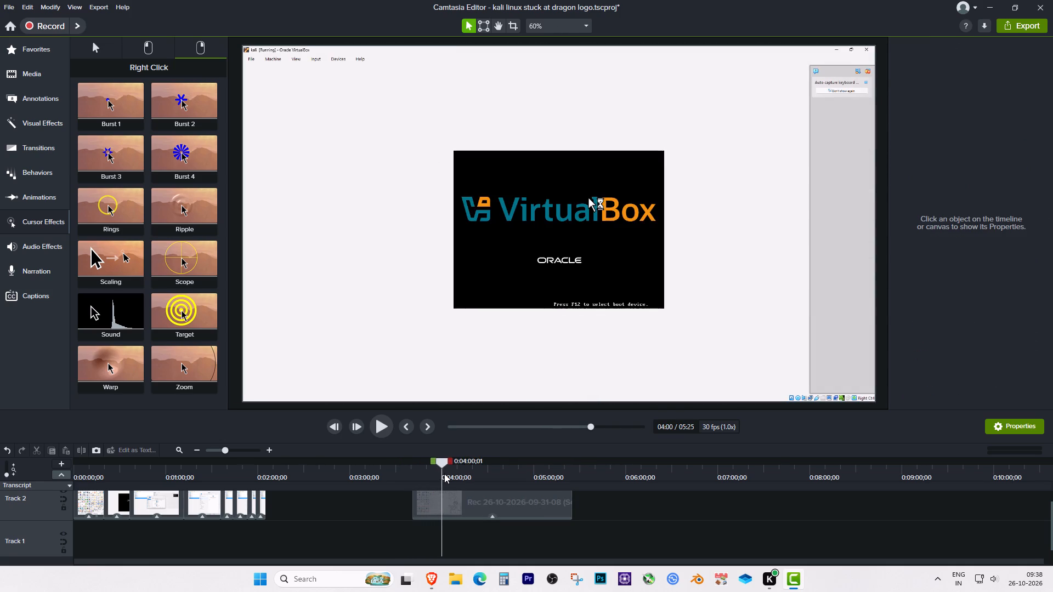
{"action": "left_click_drag", "start_coordinate": [444, 474], "coordinate": [508, 482]}
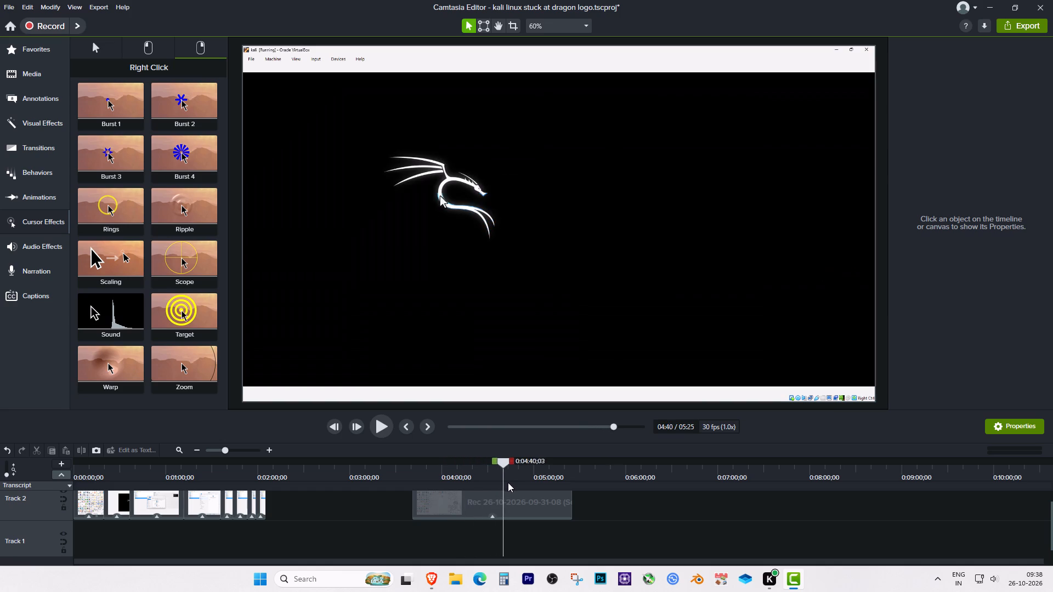
{"action": "left_click_drag", "start_coordinate": [508, 482], "coordinate": [561, 485]}
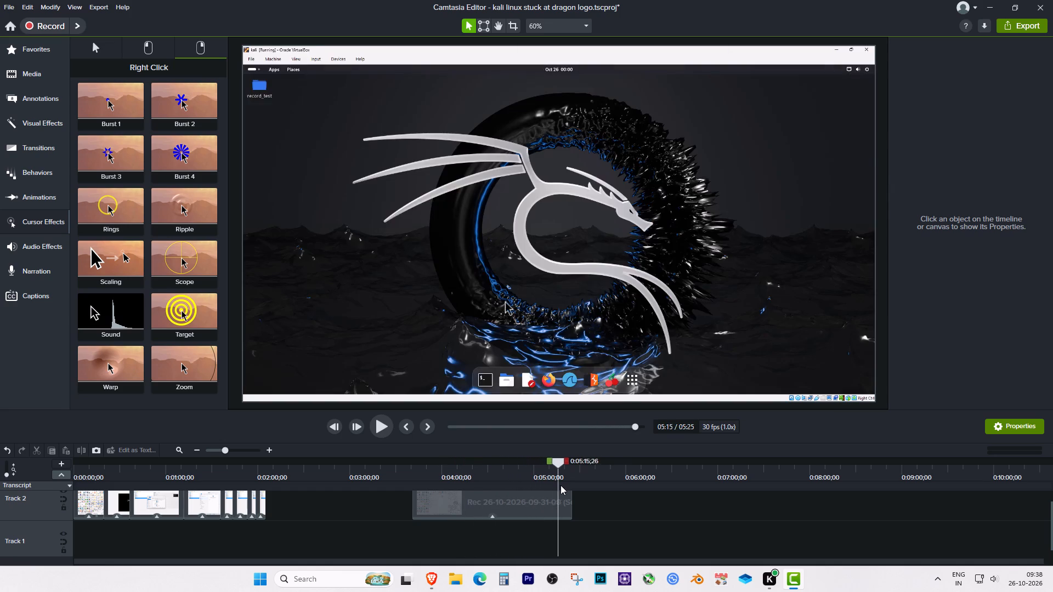
{"action": "left_click_drag", "start_coordinate": [561, 485], "coordinate": [570, 483]}
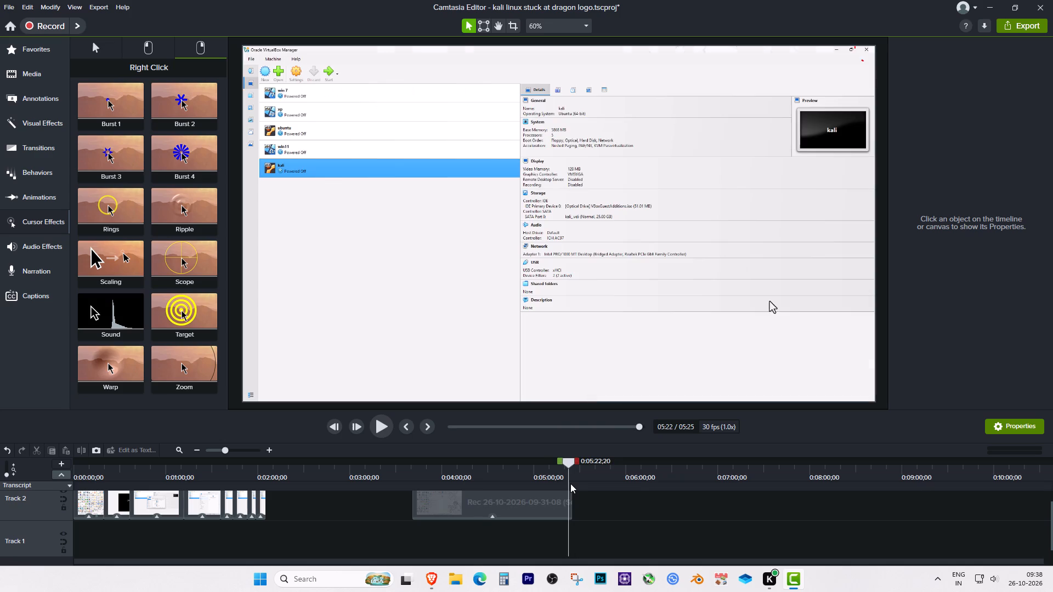
{"action": "left_click_drag", "start_coordinate": [570, 483], "coordinate": [568, 483]}
{"action": "left_click", "coordinate": [564, 500]}
{"action": "key", "text": "s"}
{"action": "left_click", "coordinate": [569, 501]}
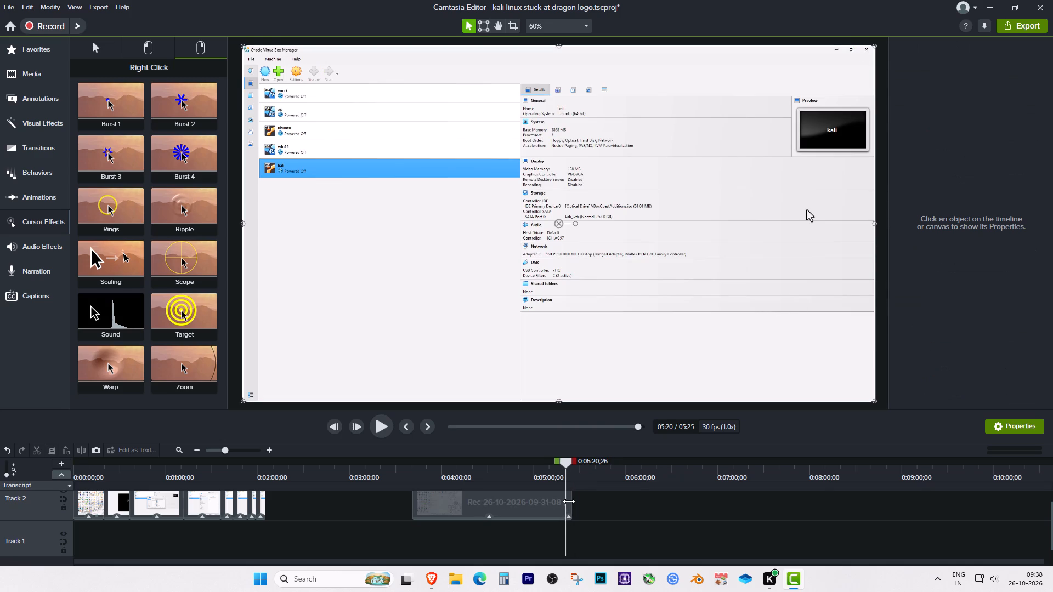
{"action": "key", "text": "Delete"}
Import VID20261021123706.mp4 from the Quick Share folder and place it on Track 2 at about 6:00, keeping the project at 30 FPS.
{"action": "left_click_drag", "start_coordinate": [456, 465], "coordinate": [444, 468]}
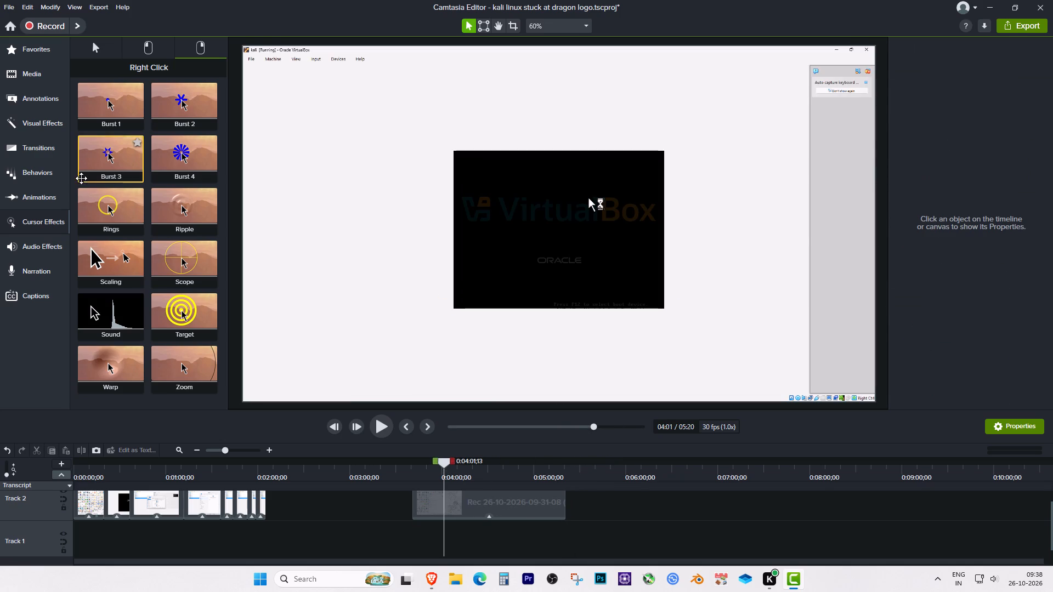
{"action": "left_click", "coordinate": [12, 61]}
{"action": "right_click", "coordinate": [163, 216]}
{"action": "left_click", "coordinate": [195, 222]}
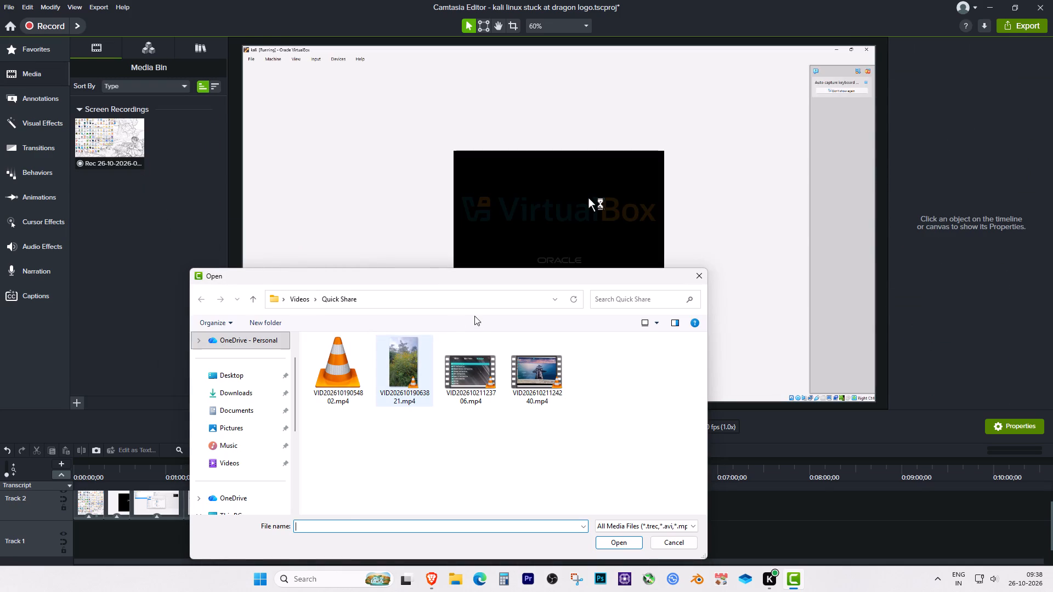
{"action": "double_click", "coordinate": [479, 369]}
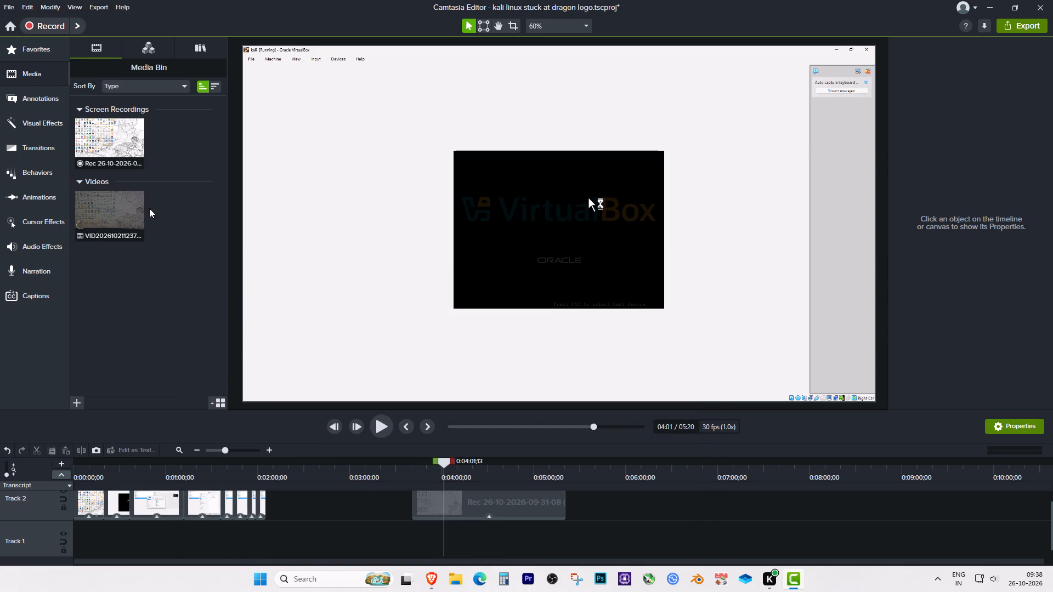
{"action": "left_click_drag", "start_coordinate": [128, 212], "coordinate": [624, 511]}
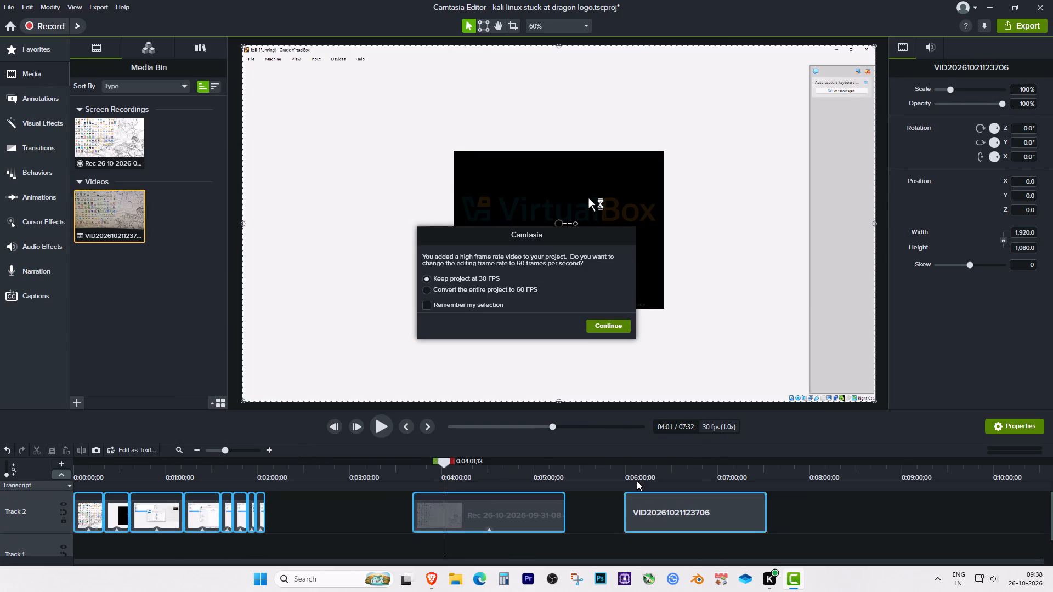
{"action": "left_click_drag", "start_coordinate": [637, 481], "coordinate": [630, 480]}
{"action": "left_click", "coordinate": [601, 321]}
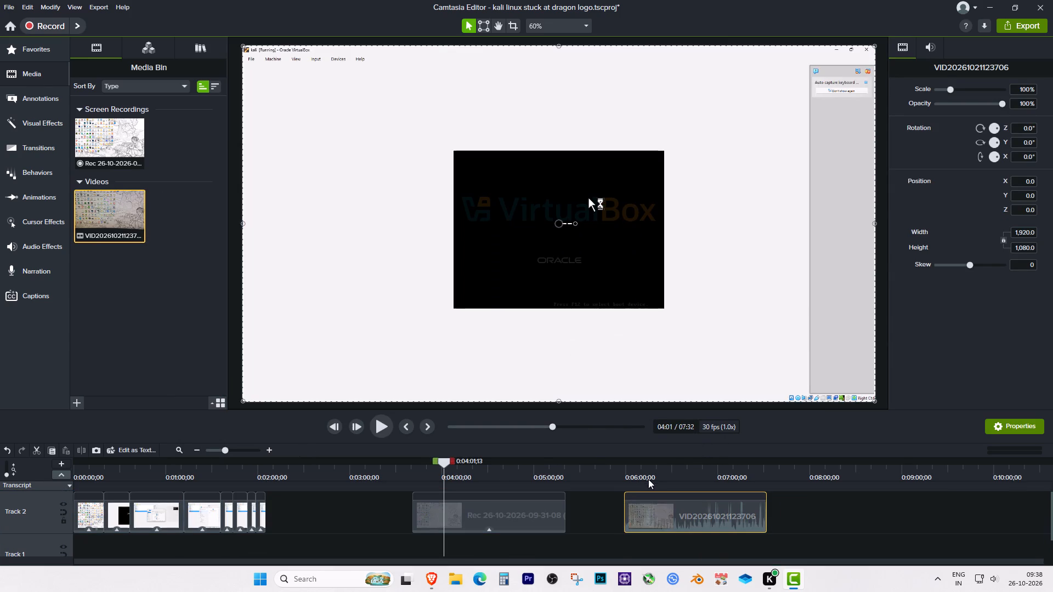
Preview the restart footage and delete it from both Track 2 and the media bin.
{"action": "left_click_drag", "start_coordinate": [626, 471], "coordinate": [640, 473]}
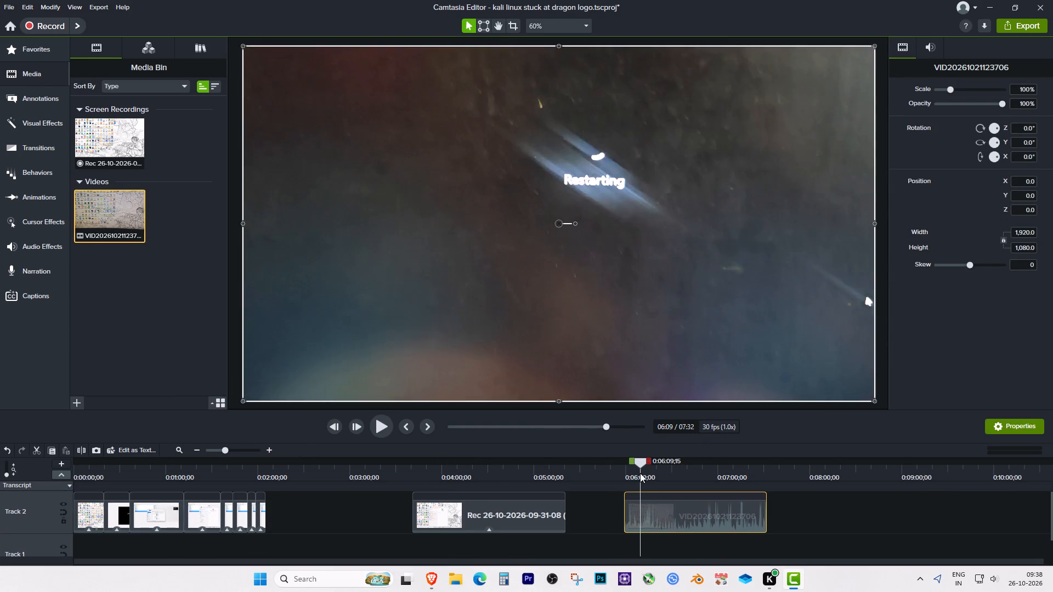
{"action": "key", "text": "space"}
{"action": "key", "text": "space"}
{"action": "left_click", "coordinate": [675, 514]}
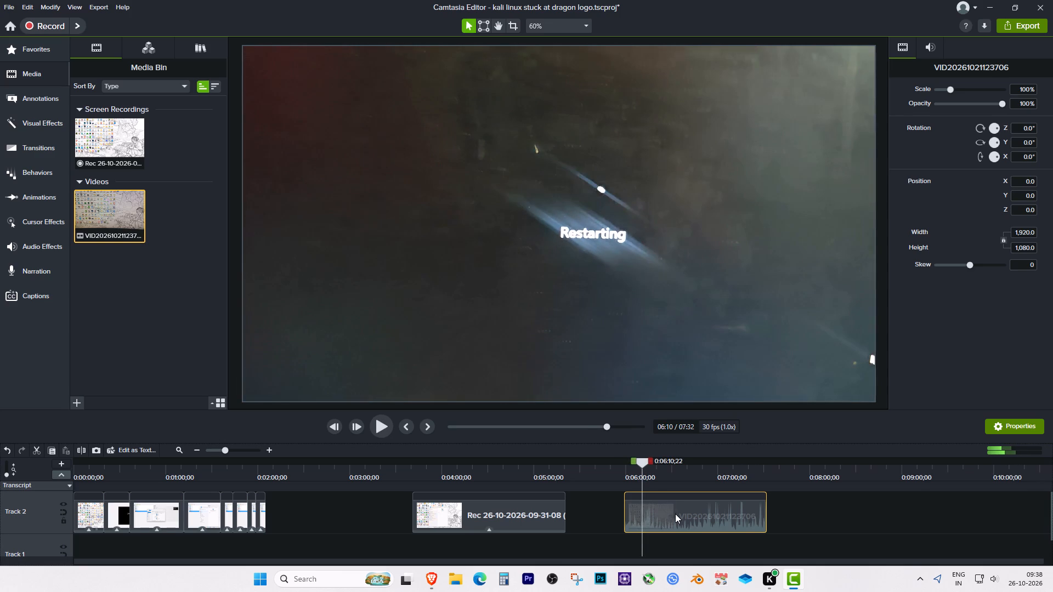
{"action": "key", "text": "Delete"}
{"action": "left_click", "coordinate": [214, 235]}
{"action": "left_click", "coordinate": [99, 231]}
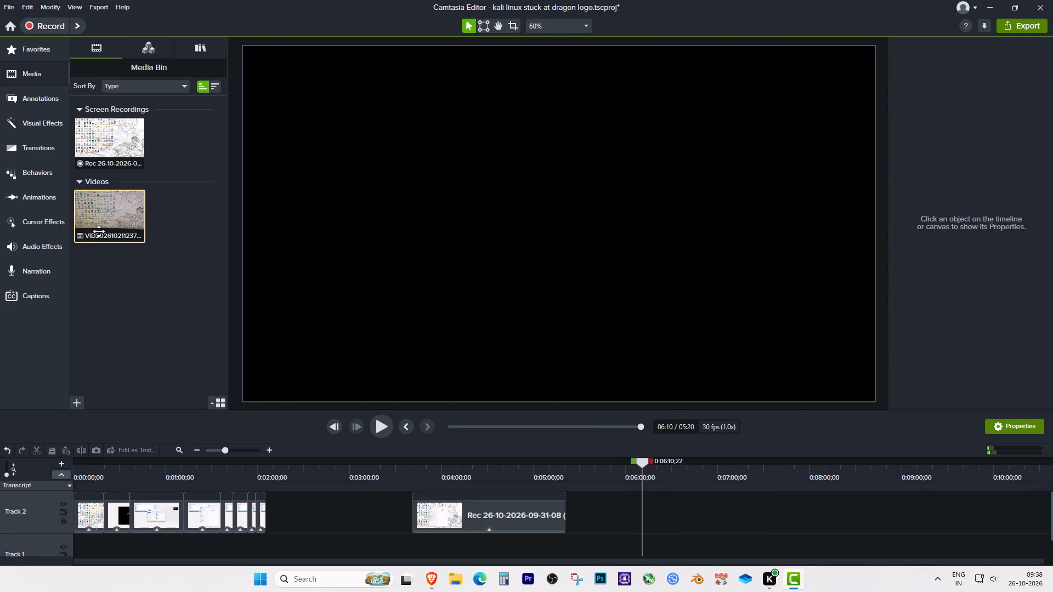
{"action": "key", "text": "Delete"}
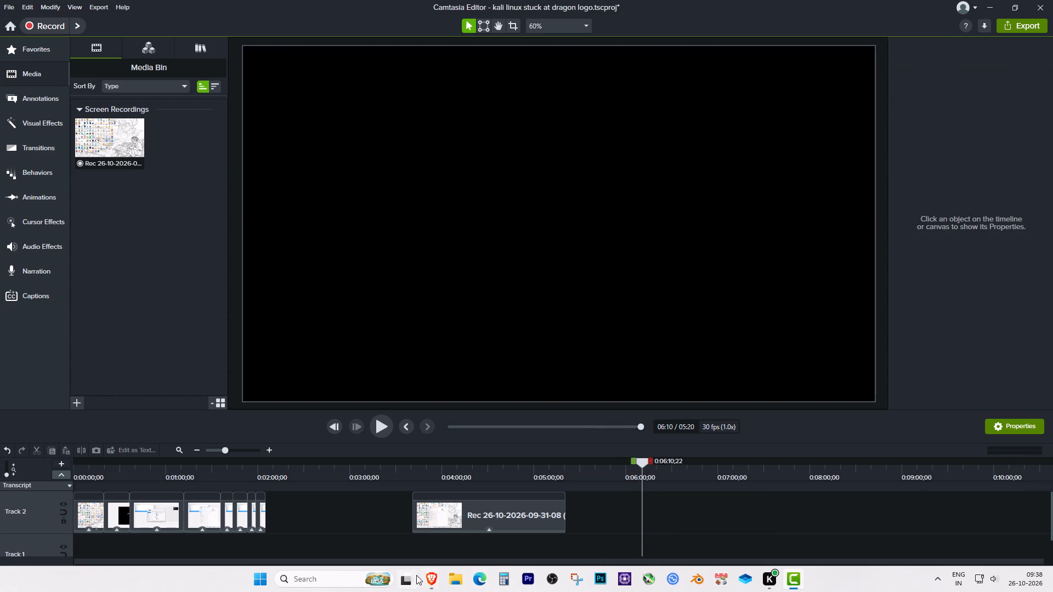
Save the project.
{"action": "left_click", "coordinate": [7, 7]}
{"action": "left_click", "coordinate": [36, 83]}
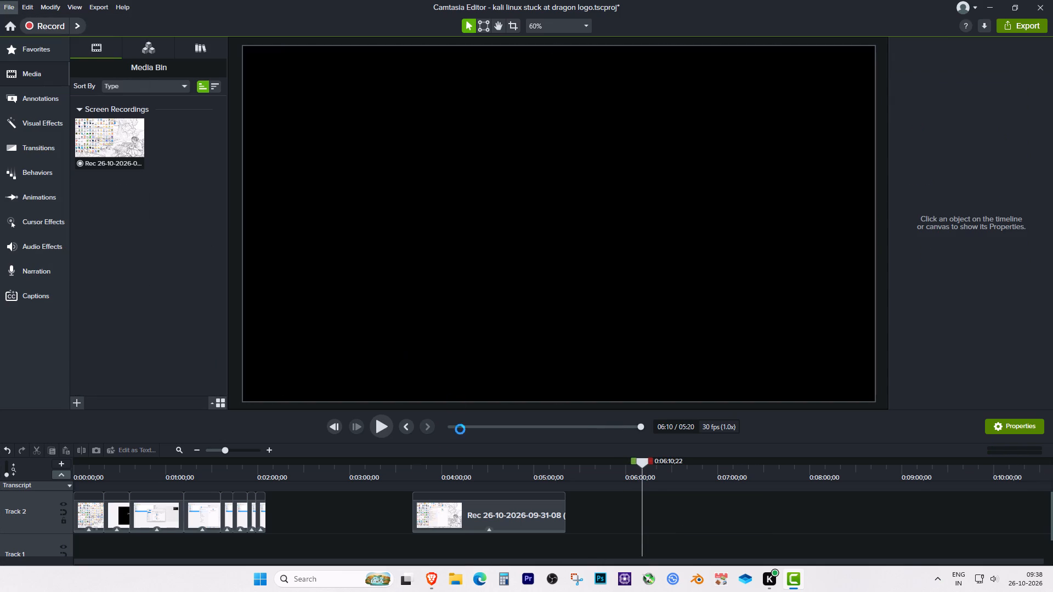
Add Vid20261021123706.mp4 from the Videos folder in File Explorer, placing it on Track 2 directly after the 2:05 cut.
{"action": "left_click", "coordinate": [455, 582]}
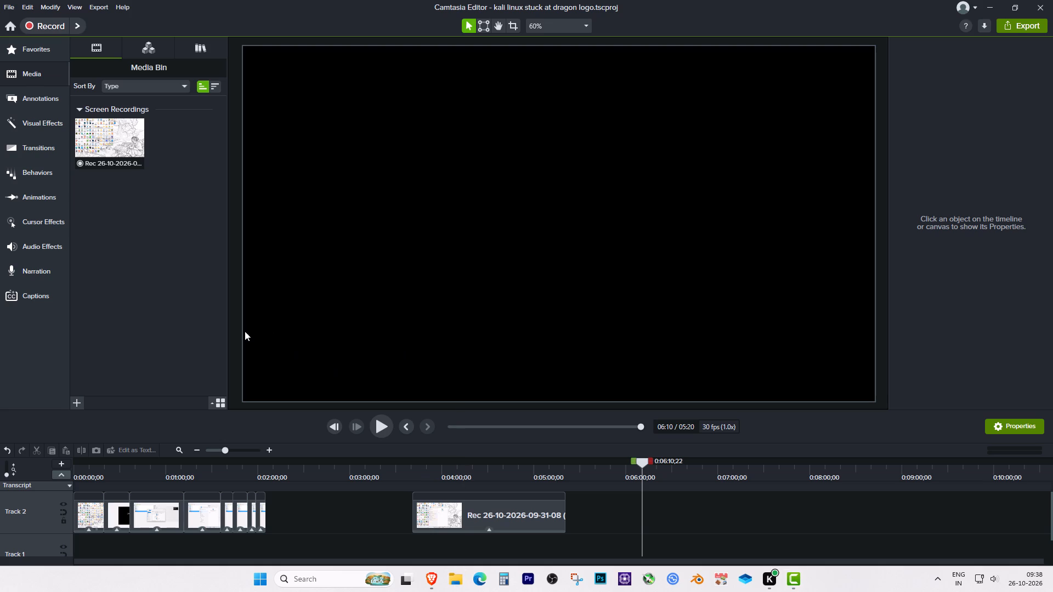
{"action": "left_click", "coordinate": [49, 238]}
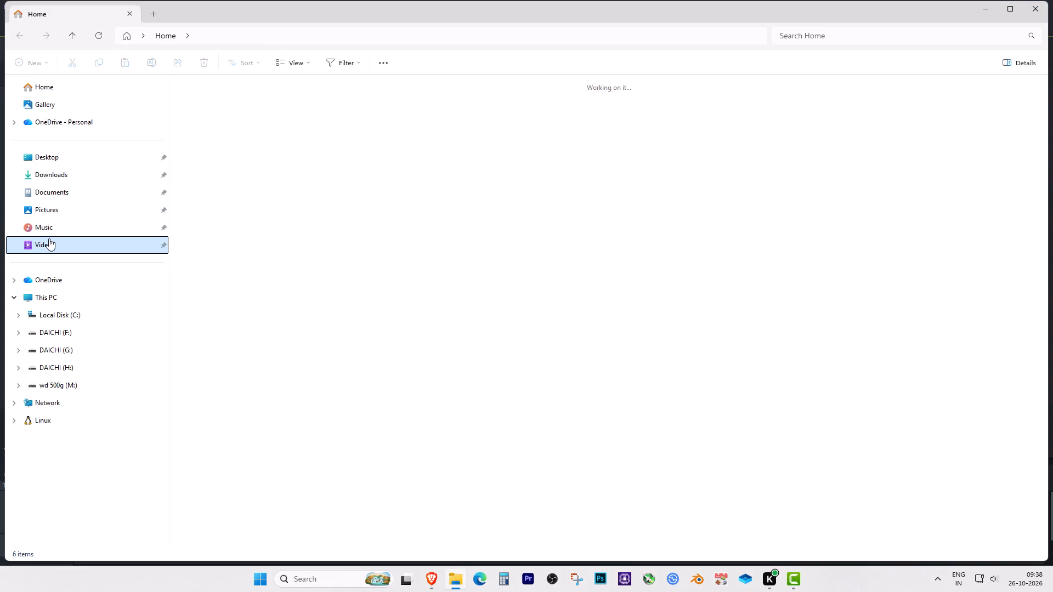
{"action": "left_click_drag", "start_coordinate": [261, 193], "coordinate": [796, 580]}
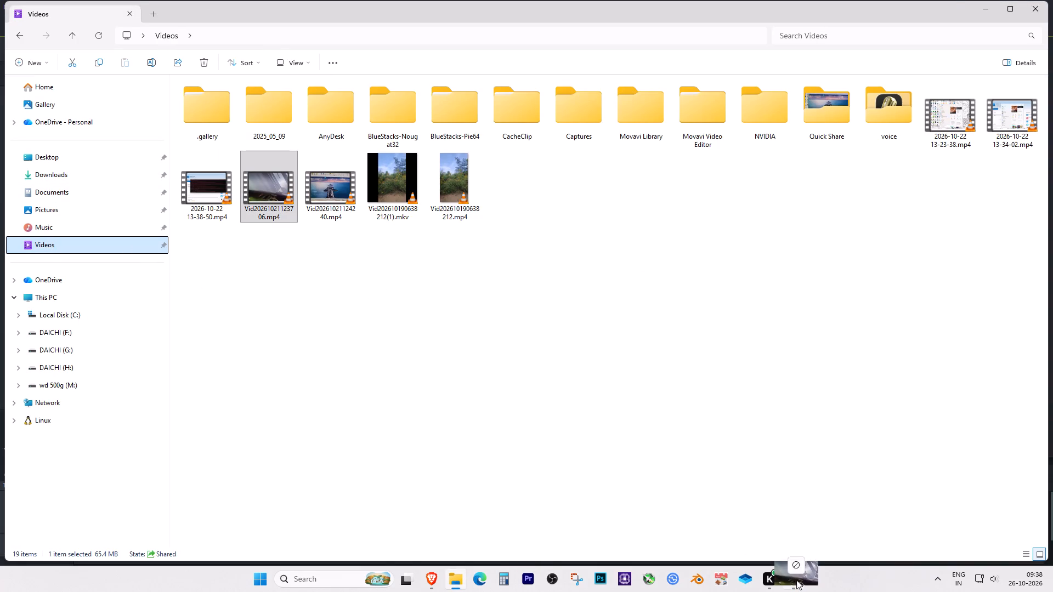
{"action": "left_click_drag", "start_coordinate": [796, 580], "coordinate": [360, 513]}
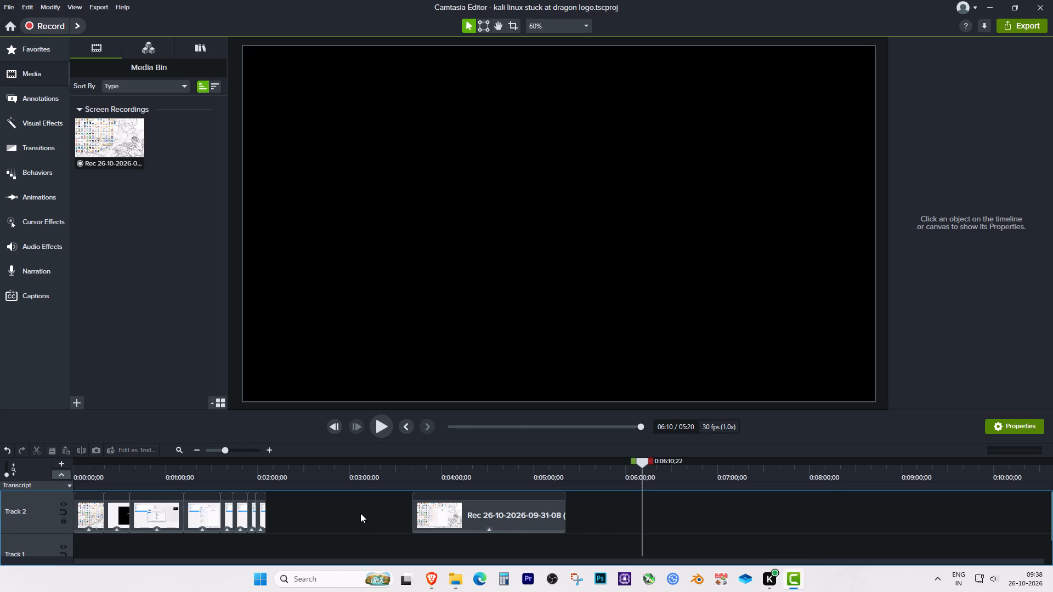
{"action": "scroll", "coordinate": [352, 504], "scroll_direction": "up", "scroll_amount": 2}
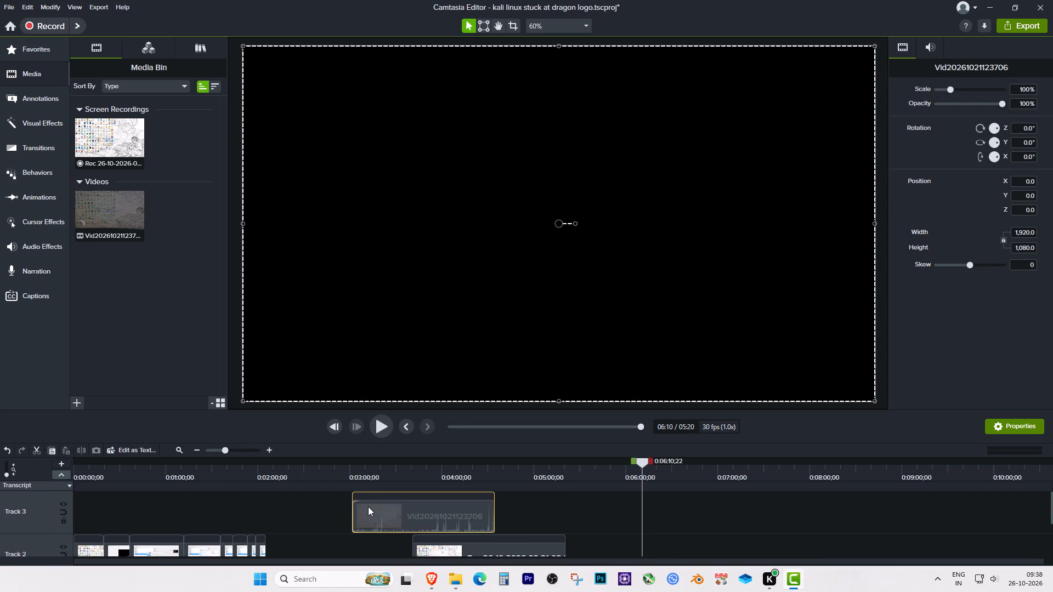
{"action": "left_click_drag", "start_coordinate": [412, 511], "coordinate": [337, 525]}
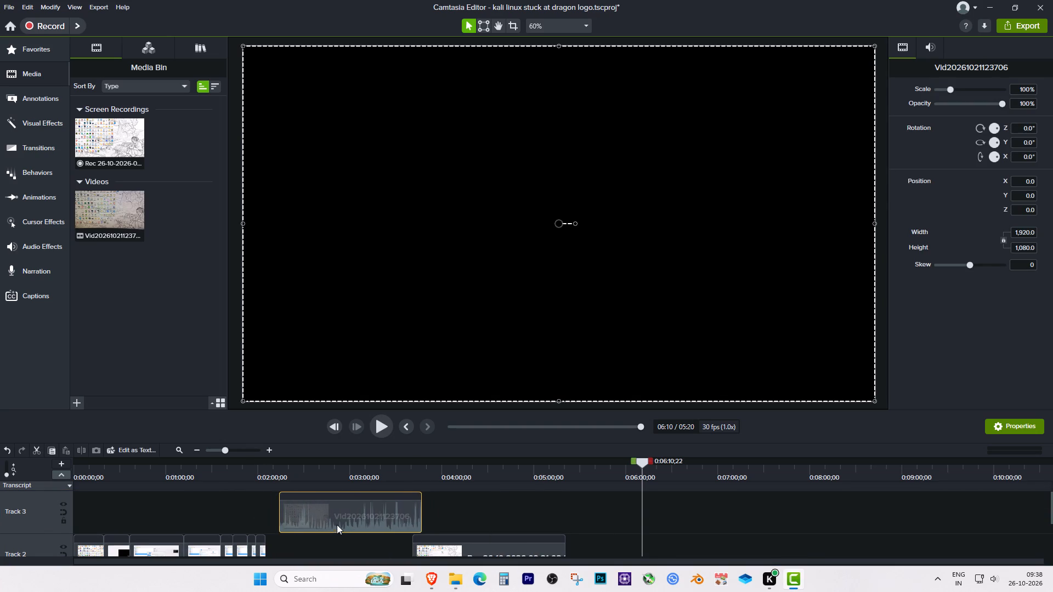
{"action": "left_click_drag", "start_coordinate": [337, 525], "coordinate": [331, 548]}
{"action": "left_click_drag", "start_coordinate": [321, 537], "coordinate": [314, 508]}
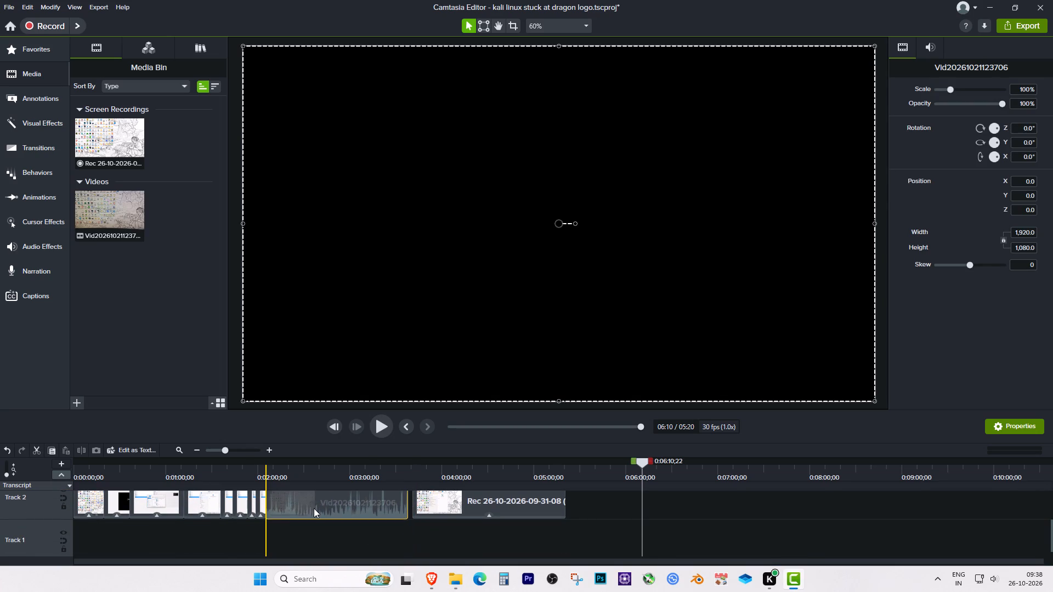
{"action": "left_click_drag", "start_coordinate": [314, 508], "coordinate": [307, 508]}
{"action": "scroll", "coordinate": [344, 542], "scroll_direction": "up", "scroll_amount": 1}
{"action": "left_click", "coordinate": [334, 536]}
{"action": "right_click", "coordinate": [333, 535]}
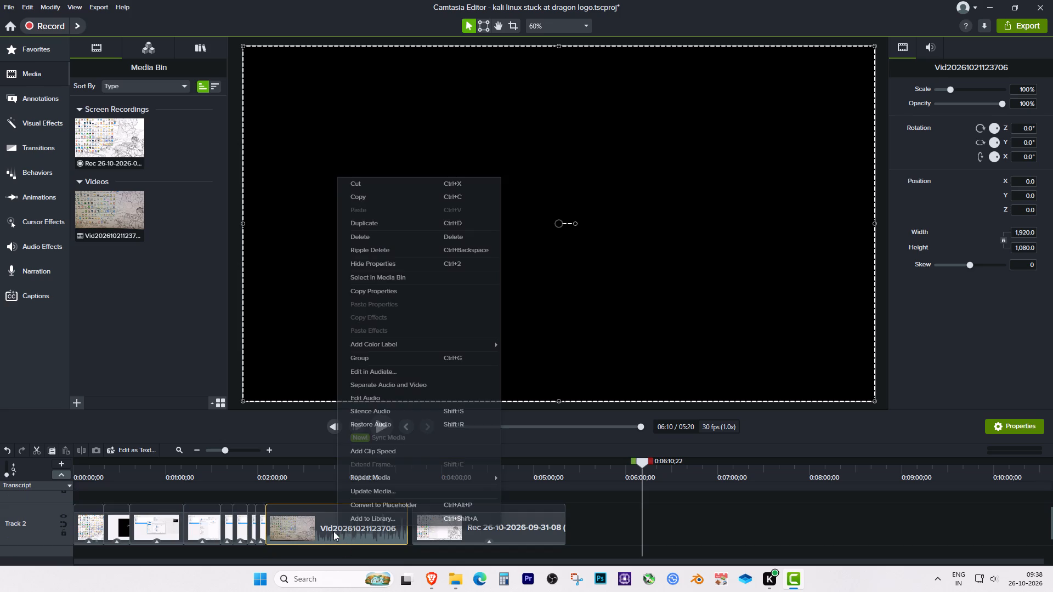
{"action": "left_click", "coordinate": [364, 398]}
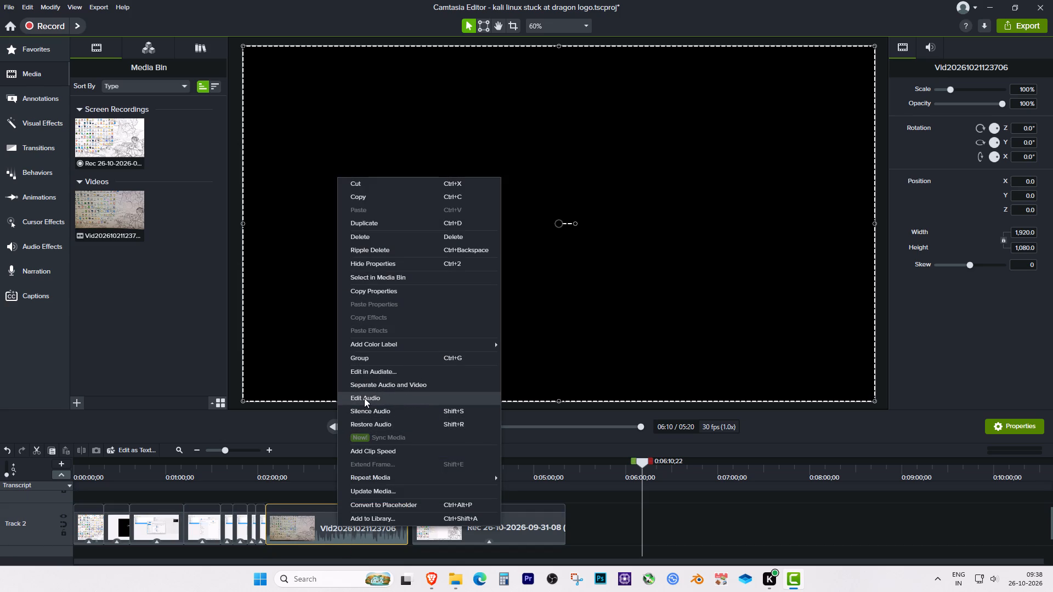
{"action": "left_click_drag", "start_coordinate": [319, 524], "coordinate": [313, 542]}
Play from about 2:03 across the join between the screen recording and the restart footage.
{"action": "left_click", "coordinate": [267, 481]}
{"action": "left_click", "coordinate": [267, 472]}
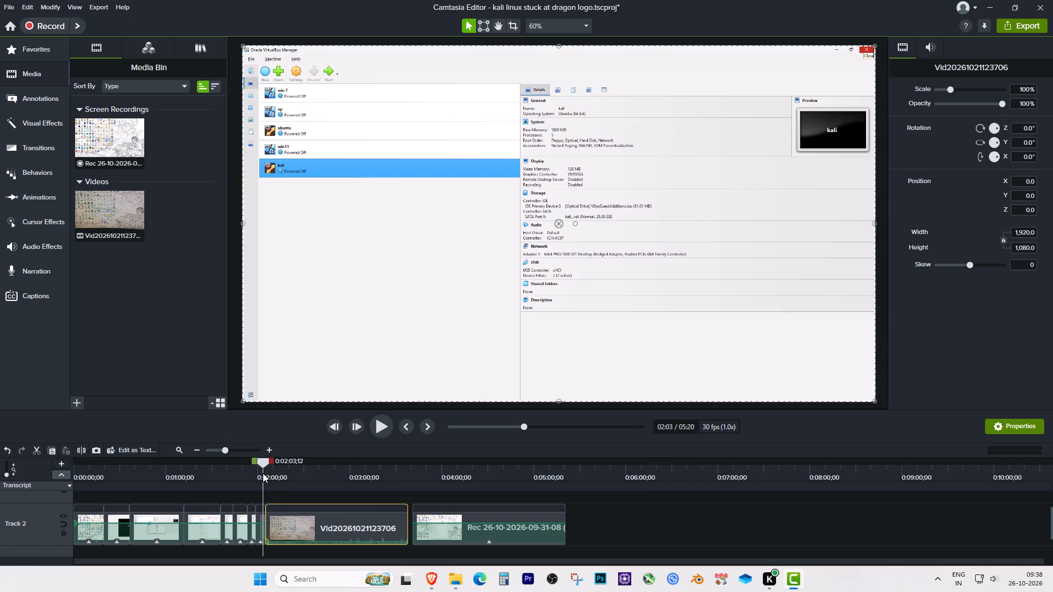
{"action": "key", "text": "space"}
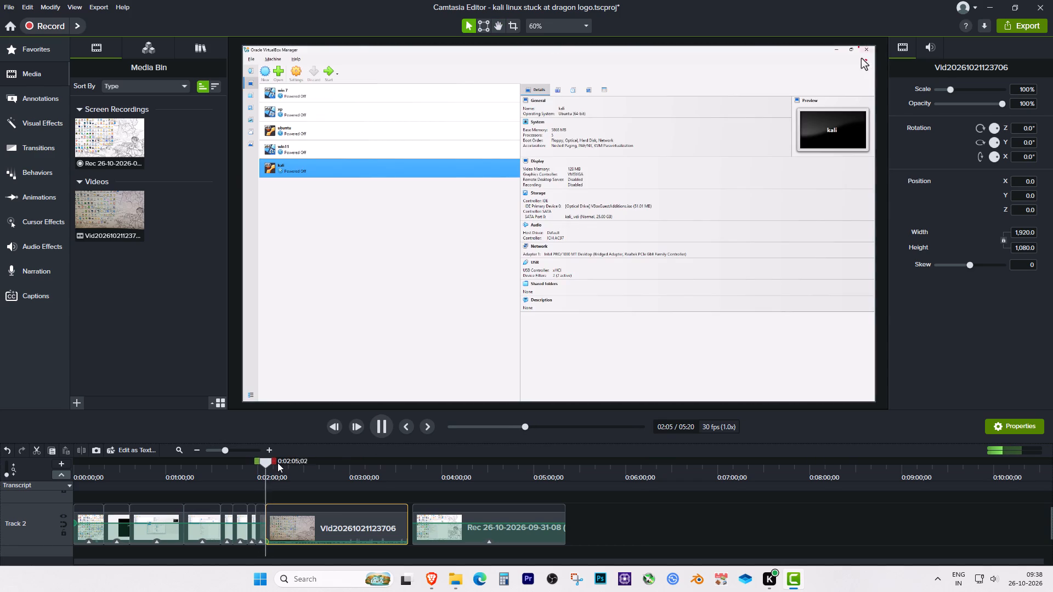
{"action": "key", "text": "space"}
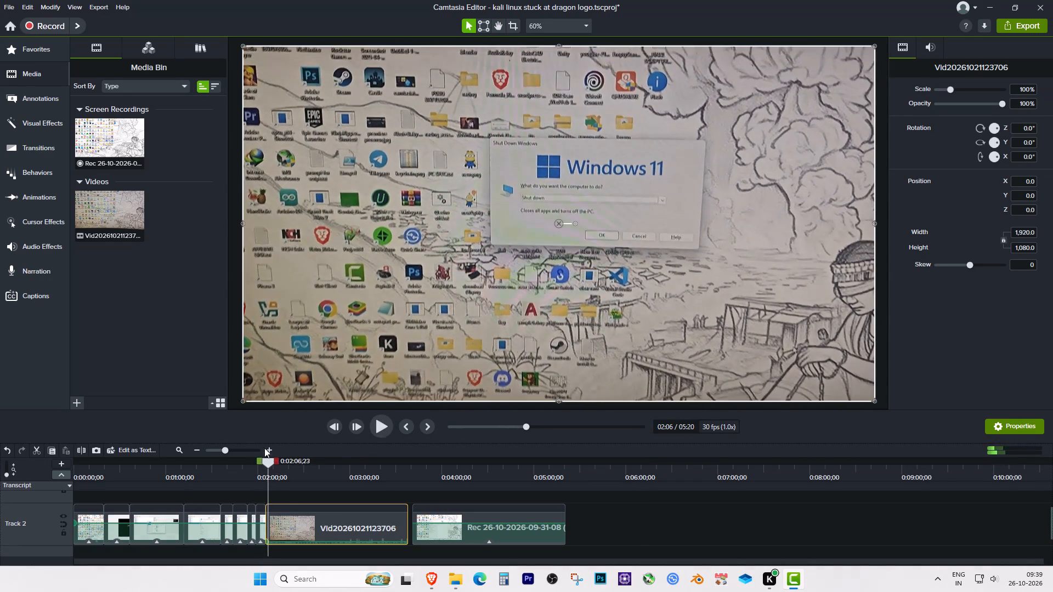
Split the restart footage at about 2:15, delete the part before the cut, and close the gap to the screen recording.
{"action": "left_click_drag", "start_coordinate": [272, 464], "coordinate": [279, 466]}
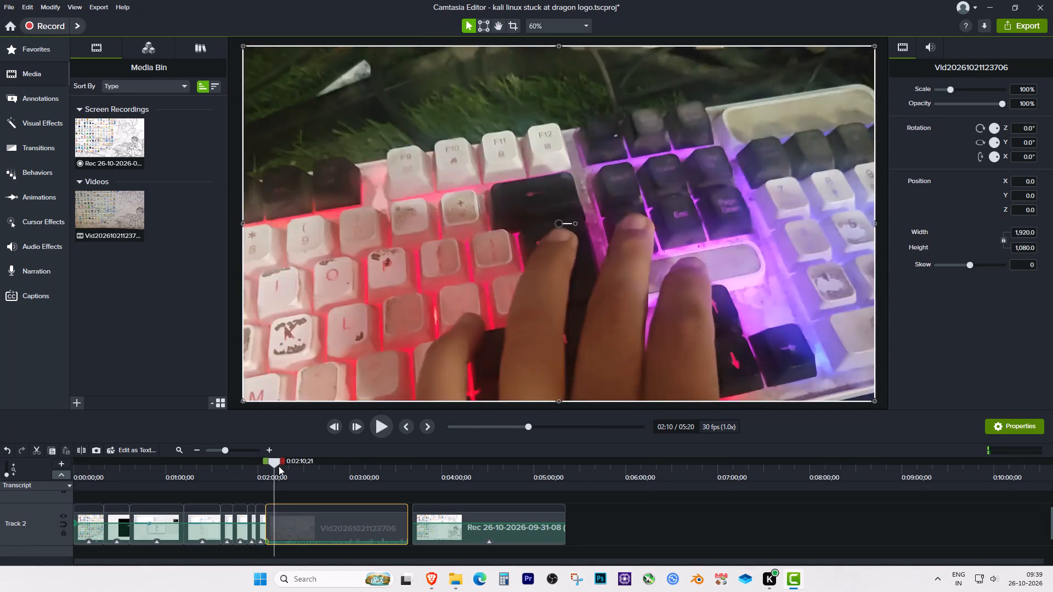
{"action": "left_click_drag", "start_coordinate": [279, 466], "coordinate": [290, 469]}
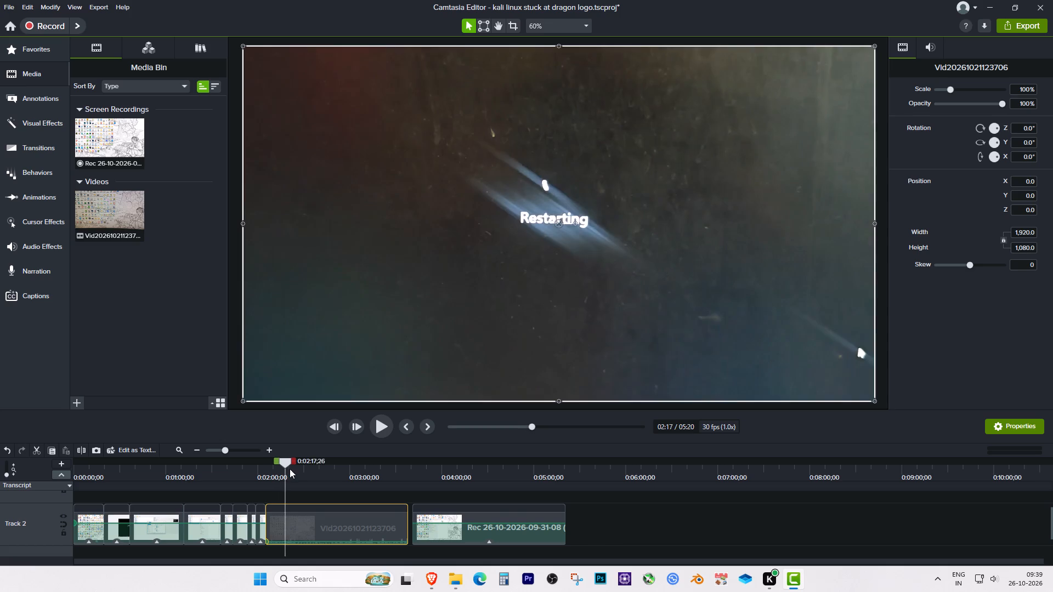
{"action": "left_click_drag", "start_coordinate": [290, 469], "coordinate": [295, 471]}
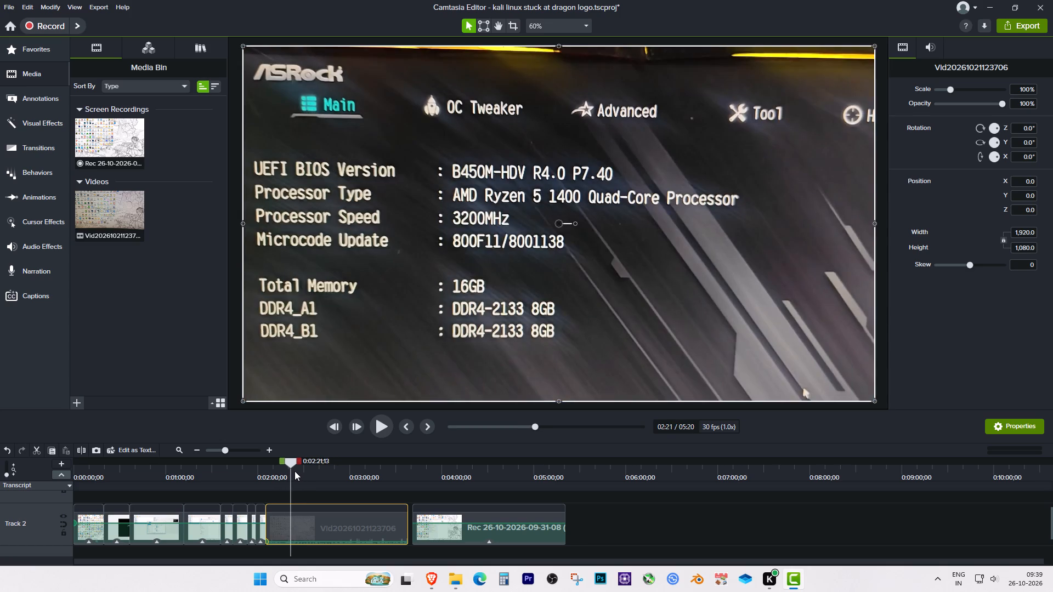
{"action": "left_click_drag", "start_coordinate": [295, 471], "coordinate": [287, 468]}
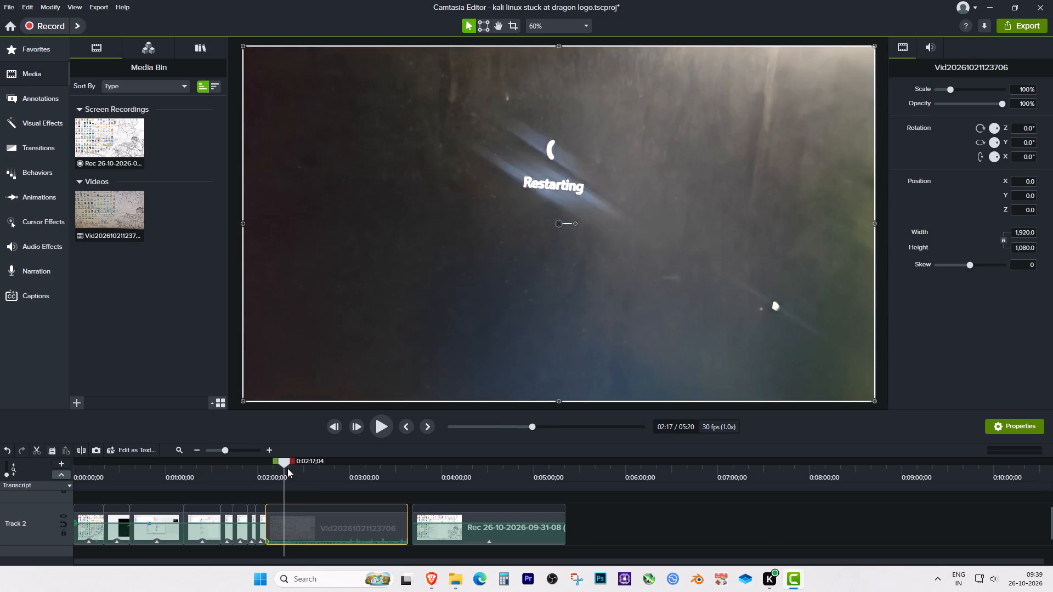
{"action": "left_click_drag", "start_coordinate": [287, 468], "coordinate": [286, 468]}
{"action": "left_click", "coordinate": [290, 504]}
{"action": "key", "text": "s"}
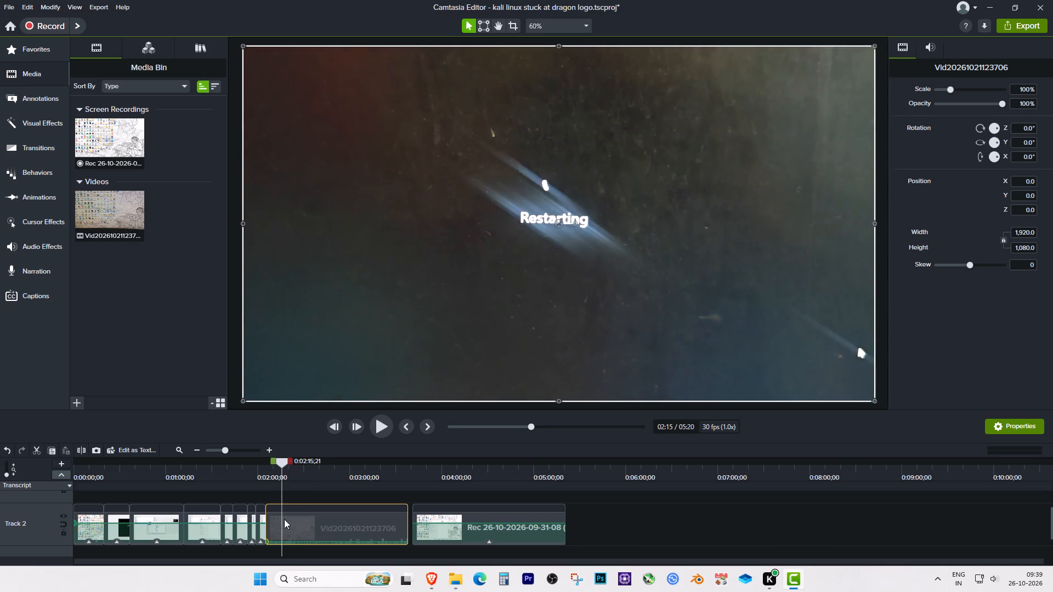
{"action": "left_click", "coordinate": [277, 516]}
{"action": "key", "text": "Delete"}
{"action": "left_click_drag", "start_coordinate": [307, 520], "coordinate": [279, 521]}
Review the shortened restart footage and split it at about 2:33, on the BIOS Save Changes and Exit screen.
{"action": "left_click", "coordinate": [263, 468]}
{"action": "key", "text": "space"}
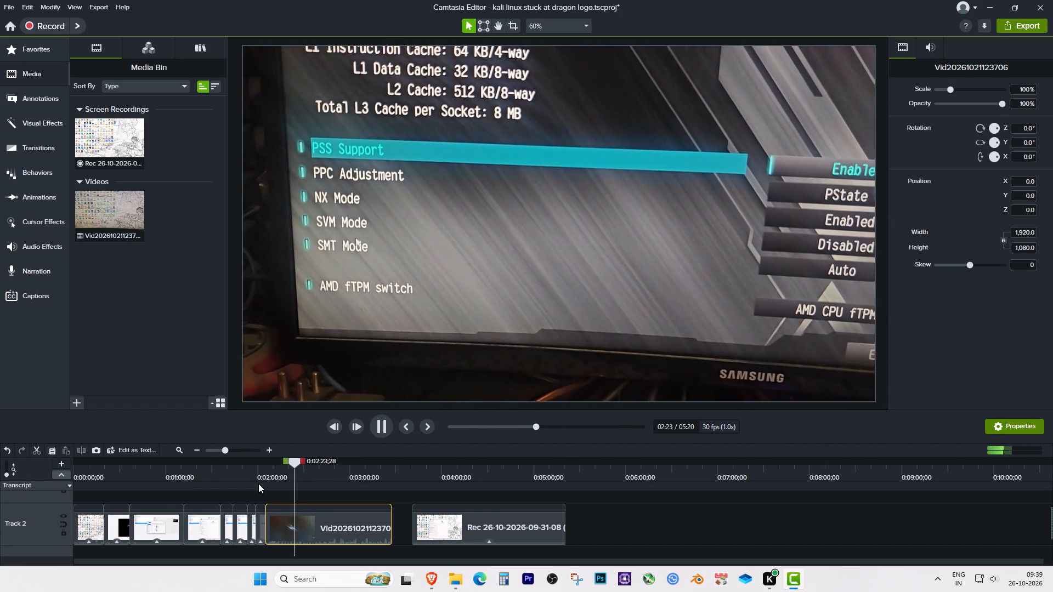
{"action": "key", "text": "space"}
{"action": "left_click_drag", "start_coordinate": [301, 464], "coordinate": [295, 464]}
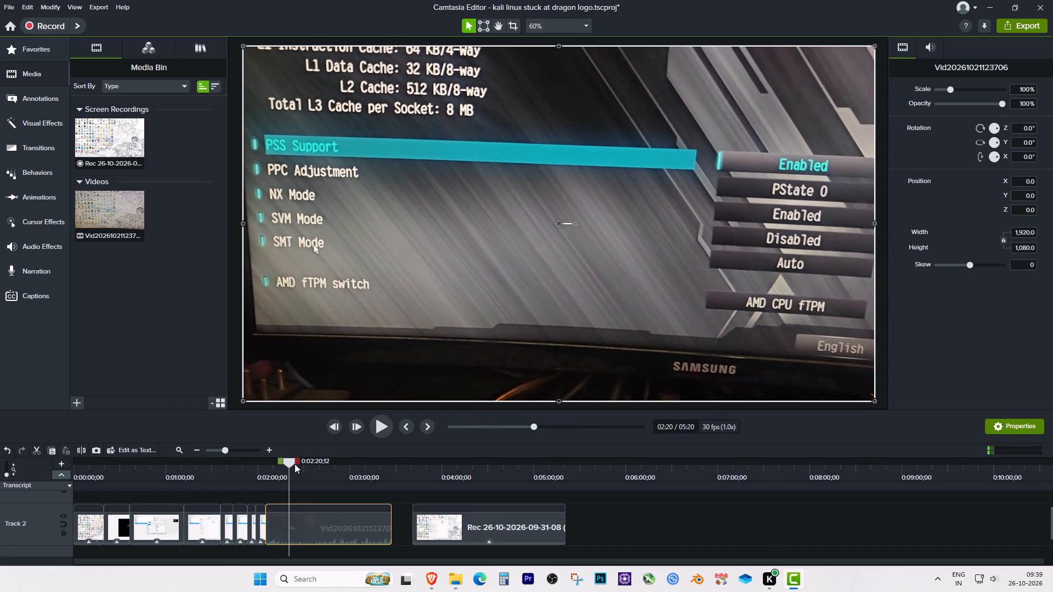
{"action": "key", "text": "space"}
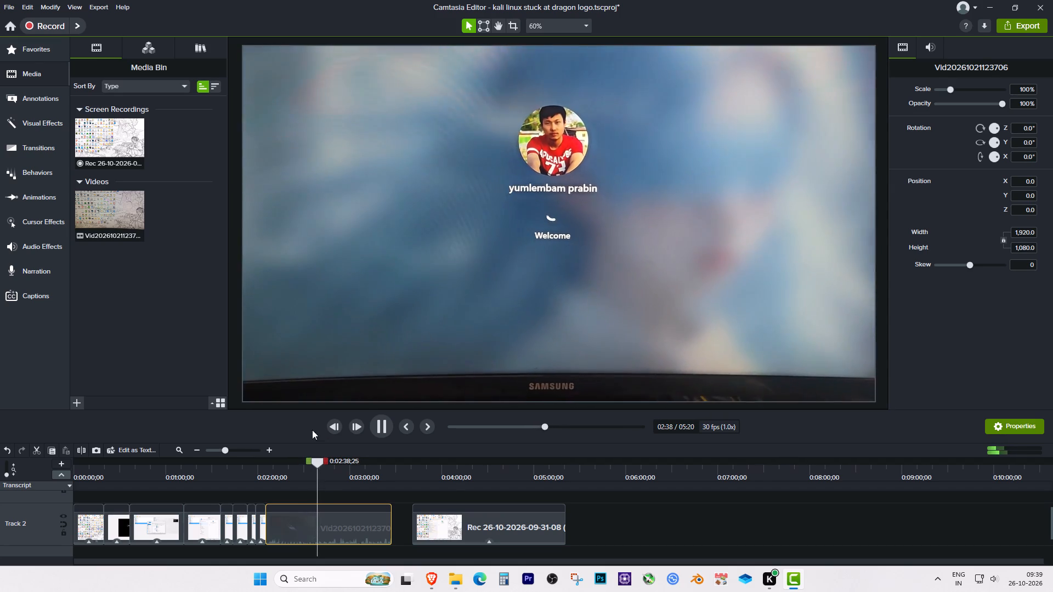
{"action": "key", "text": "space"}
{"action": "left_click_drag", "start_coordinate": [315, 465], "coordinate": [310, 465]}
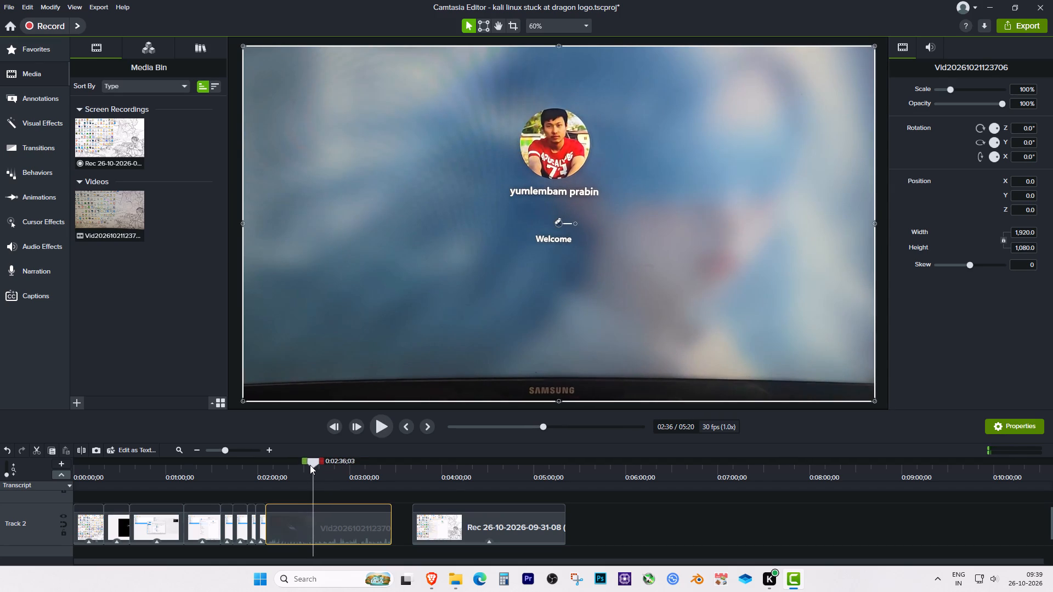
{"action": "left_click_drag", "start_coordinate": [310, 465], "coordinate": [307, 466]}
{"action": "left_click", "coordinate": [320, 515]}
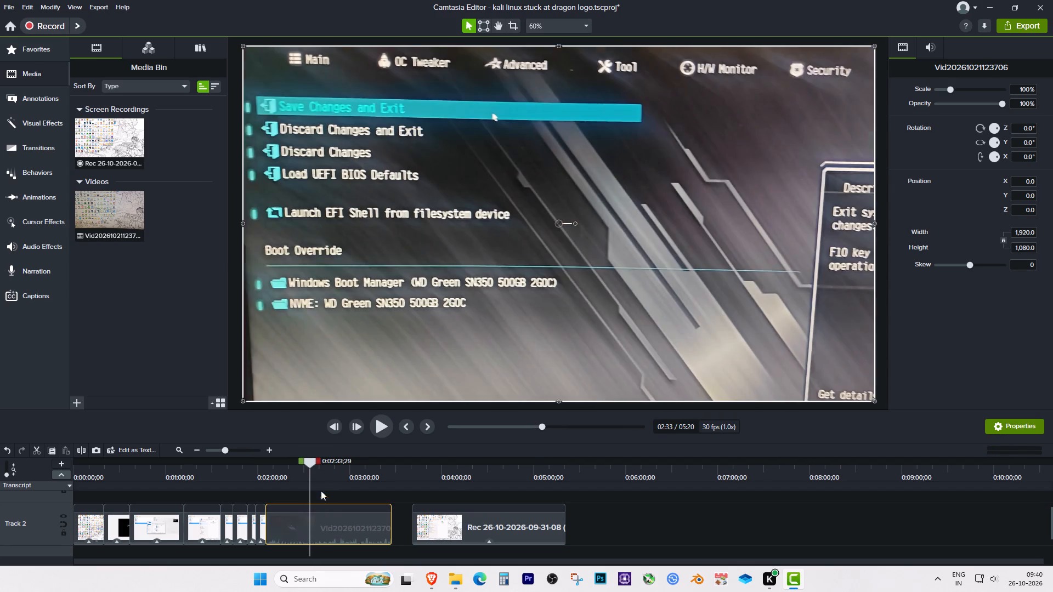
{"action": "key", "text": "s"}
Split the restart footage again at about 2:36, just after the Save Changes and Exit confirmation.
{"action": "left_click", "coordinate": [310, 468]}
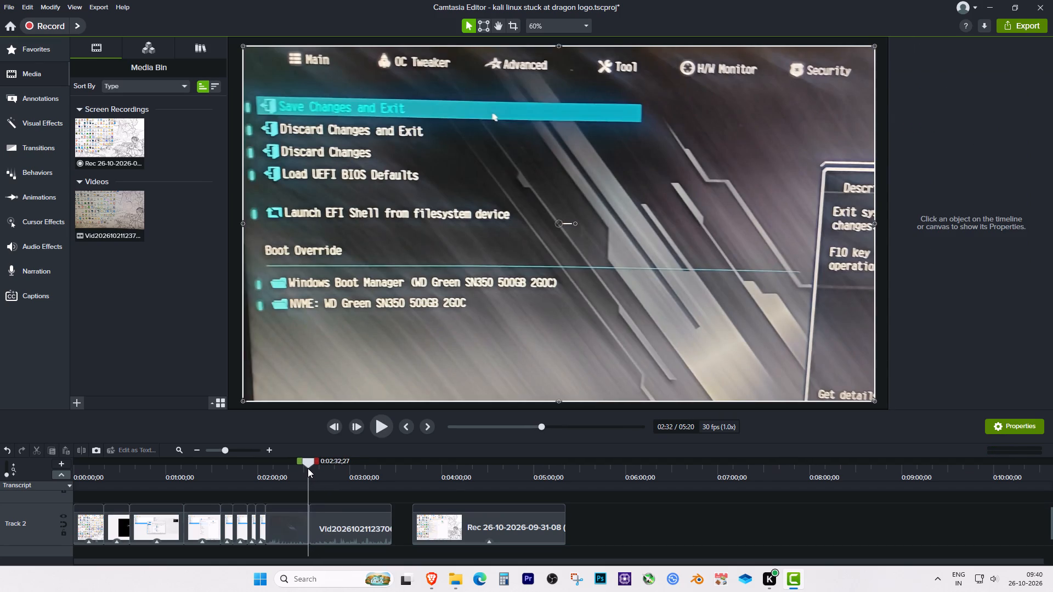
{"action": "key", "text": "space"}
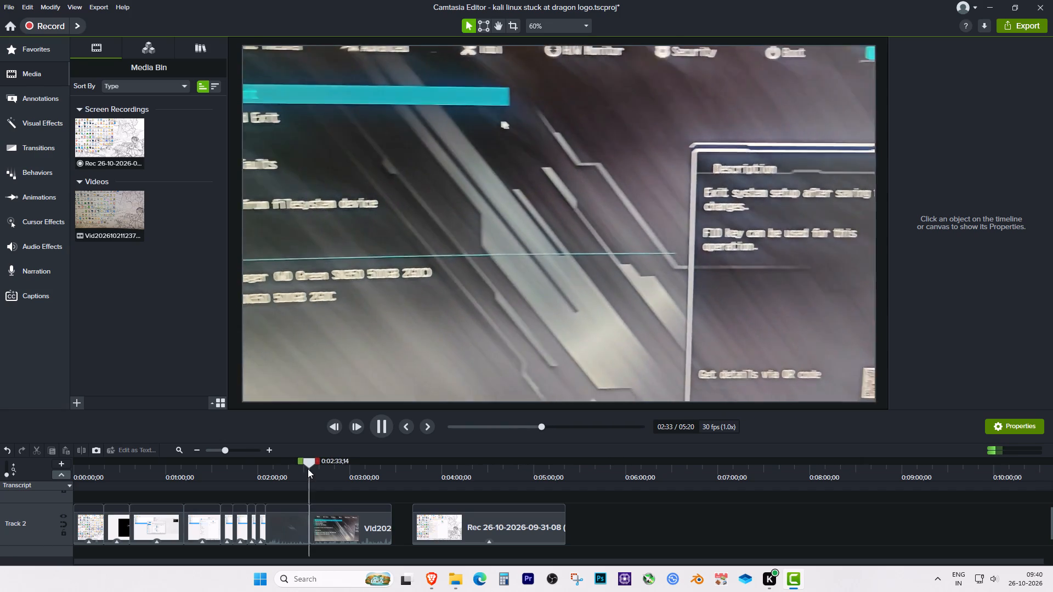
{"action": "key", "text": "space"}
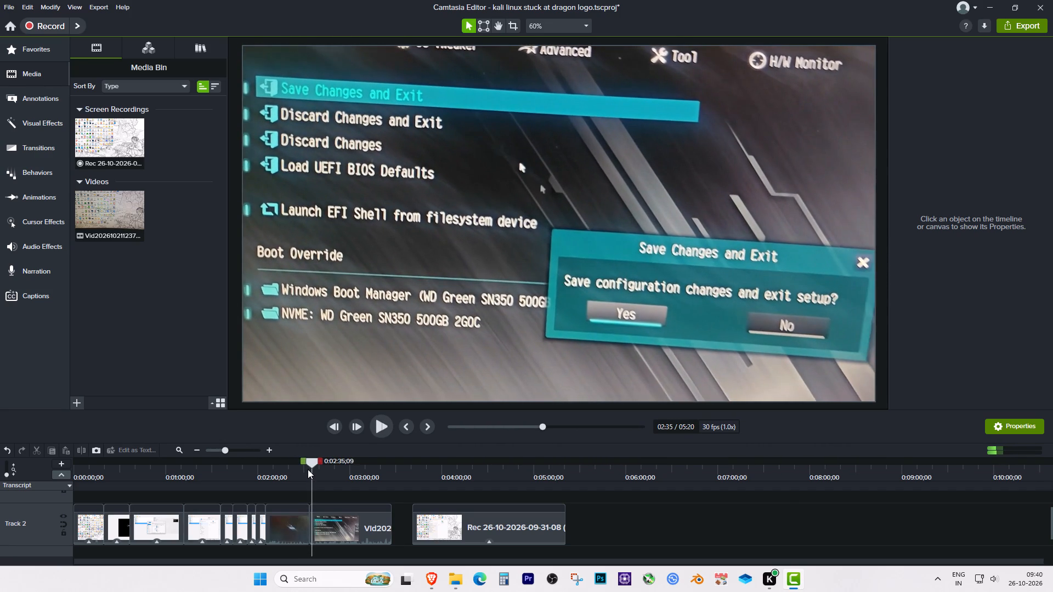
{"action": "key", "text": "space"}
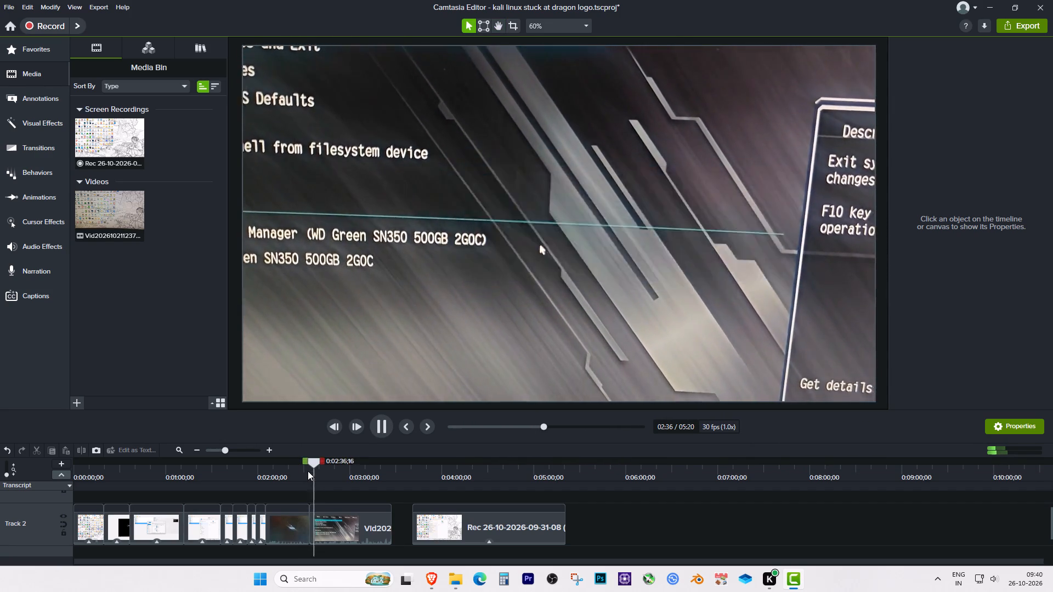
{"action": "key", "text": "space"}
{"action": "left_click", "coordinate": [326, 524]}
{"action": "key", "text": "s"}
Split the restart footage at 2:47 on the Welcome screen, delete the section back to the previous cut, and close the gap.
{"action": "left_click_drag", "start_coordinate": [313, 467], "coordinate": [317, 467]}
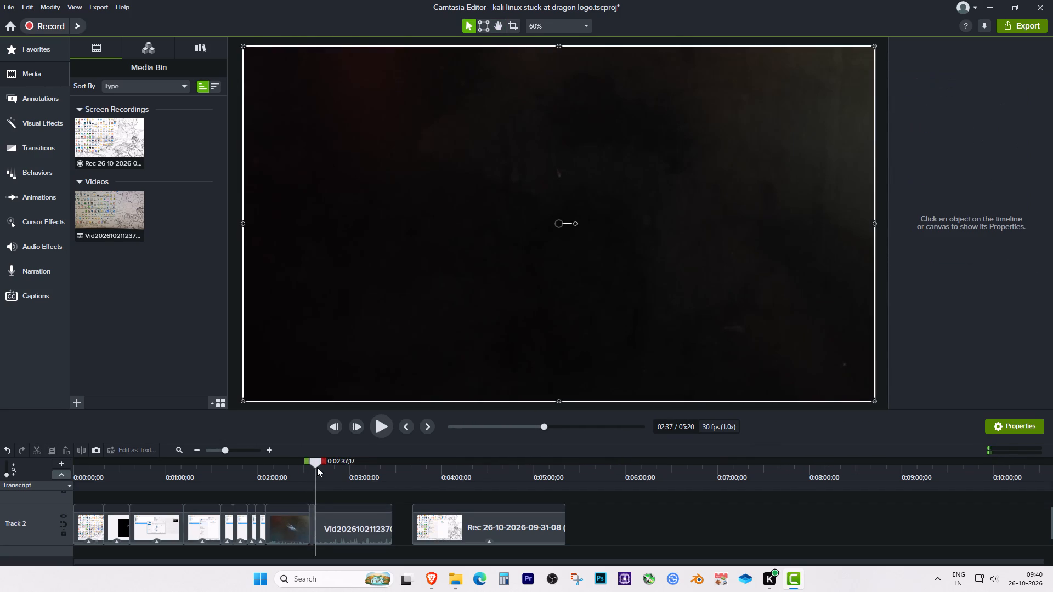
{"action": "left_click_drag", "start_coordinate": [317, 467], "coordinate": [326, 467]}
{"action": "key", "text": "space"}
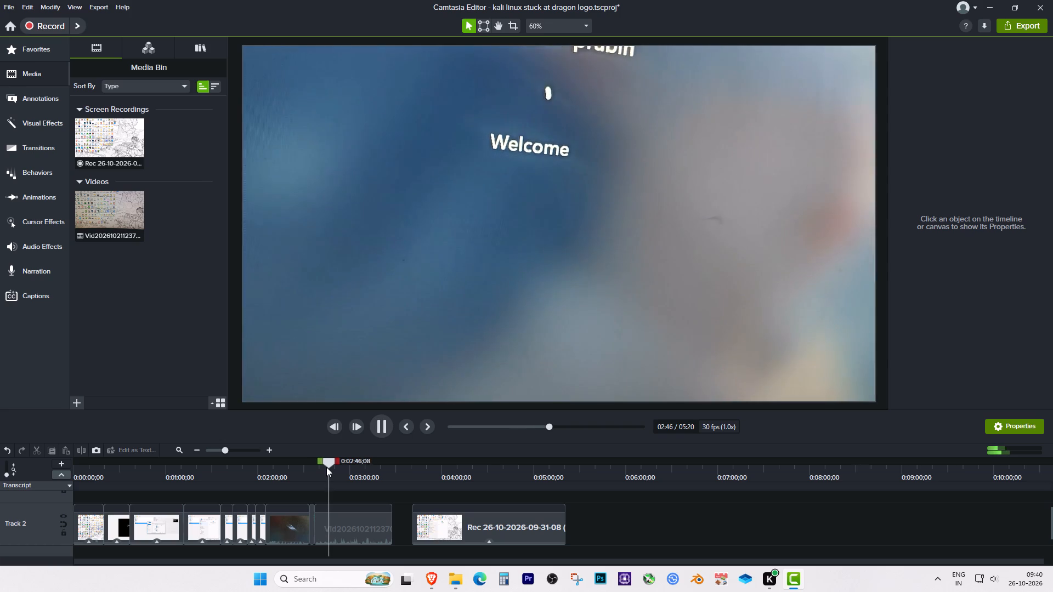
{"action": "key", "text": "space"}
{"action": "left_click", "coordinate": [338, 514]}
{"action": "key", "text": "s"}
{"action": "left_click", "coordinate": [326, 517]}
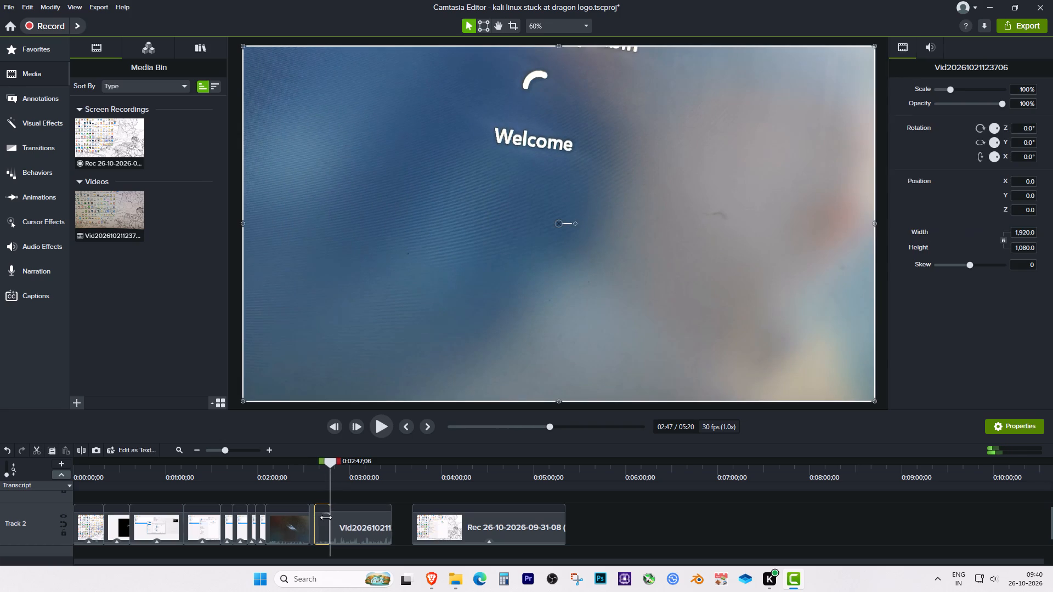
{"action": "key", "text": "Delete"}
{"action": "left_click_drag", "start_coordinate": [345, 514], "coordinate": [330, 514]}
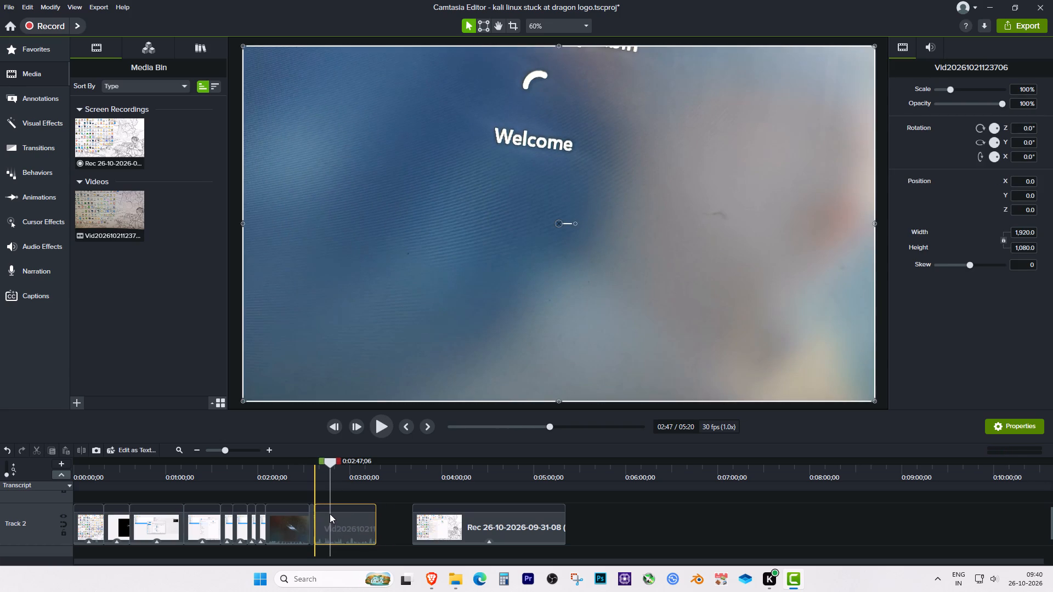
{"action": "left_click_drag", "start_coordinate": [330, 514], "coordinate": [330, 515]}
Split the restart footage at 2:40 on the desktop, delete the remainder, and move the following screen recording up to the cut.
{"action": "left_click", "coordinate": [314, 474]}
{"action": "key", "text": "space"}
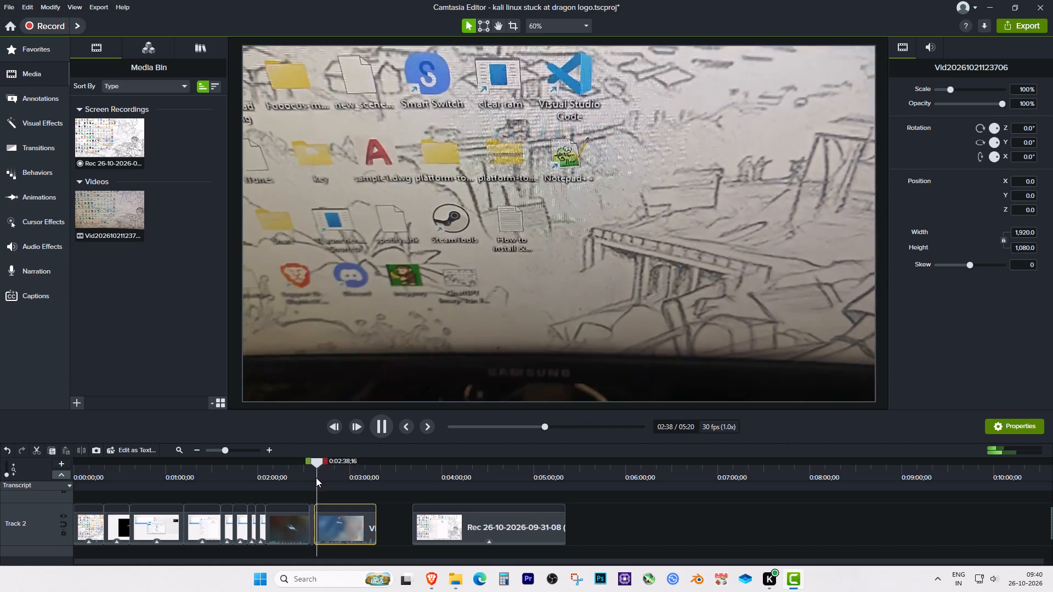
{"action": "key", "text": "space"}
{"action": "key", "text": "space"}
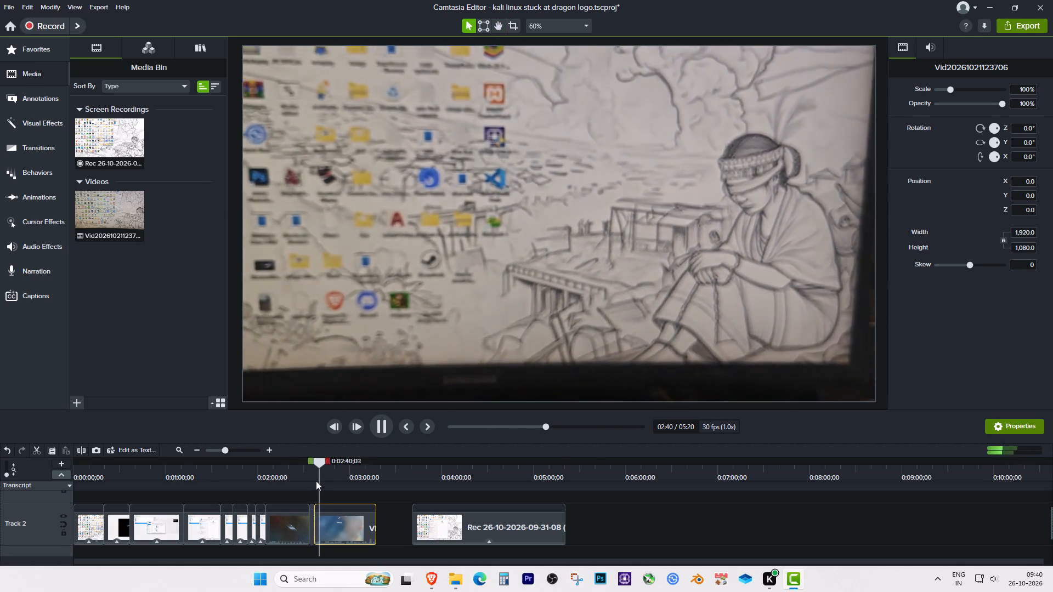
{"action": "key", "text": "space"}
{"action": "left_click", "coordinate": [327, 519]}
{"action": "key", "text": "s"}
{"action": "left_click", "coordinate": [345, 516]}
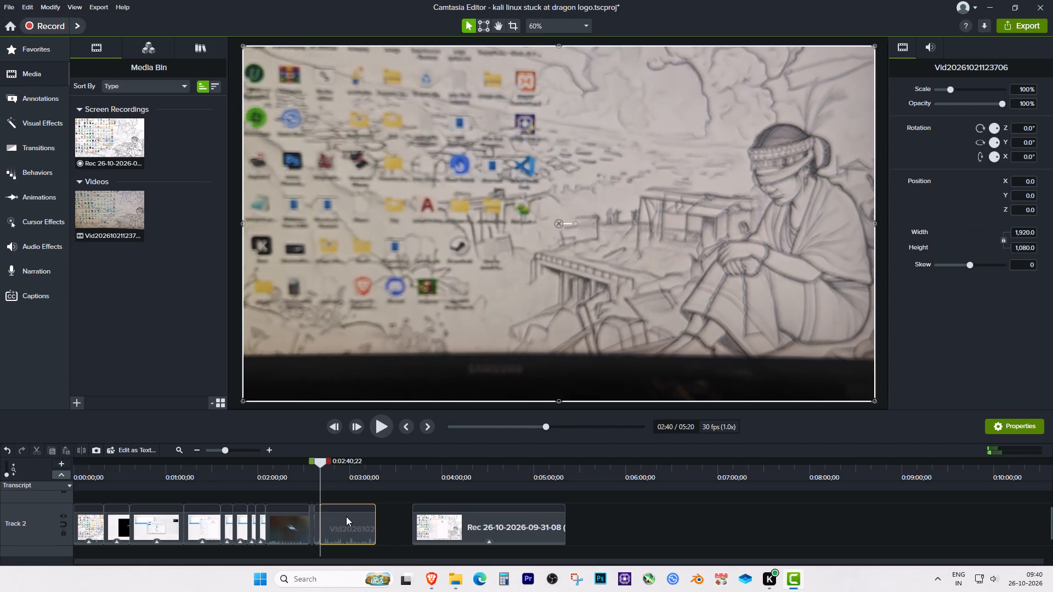
{"action": "key", "text": "Delete"}
{"action": "left_click_drag", "start_coordinate": [459, 522], "coordinate": [342, 522]}
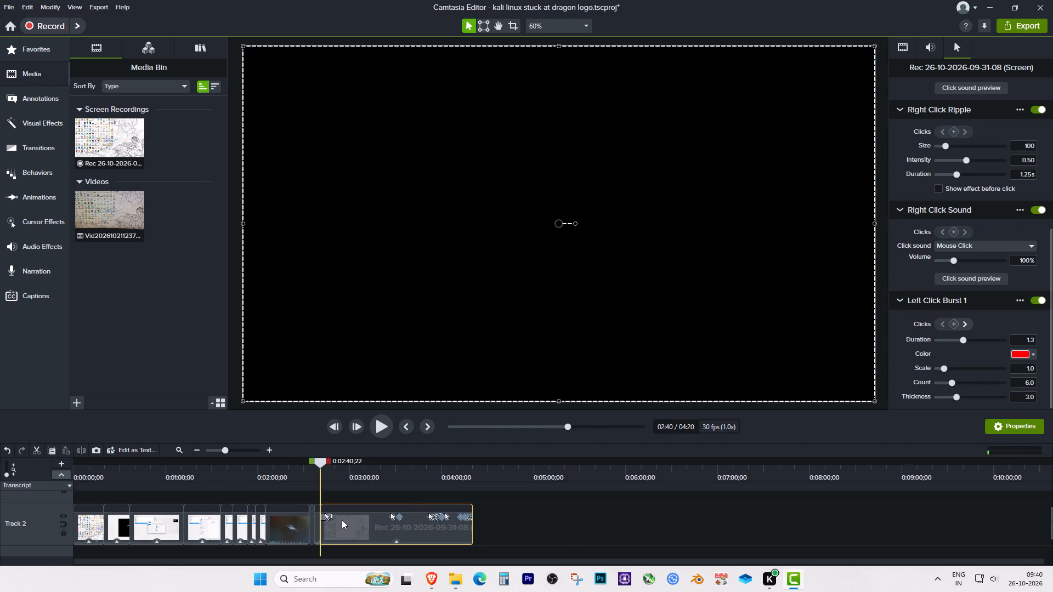
Play the screen recording from 2:40 and split it at about 2:49, where the Kali machine is powering on.
{"action": "key", "text": "space"}
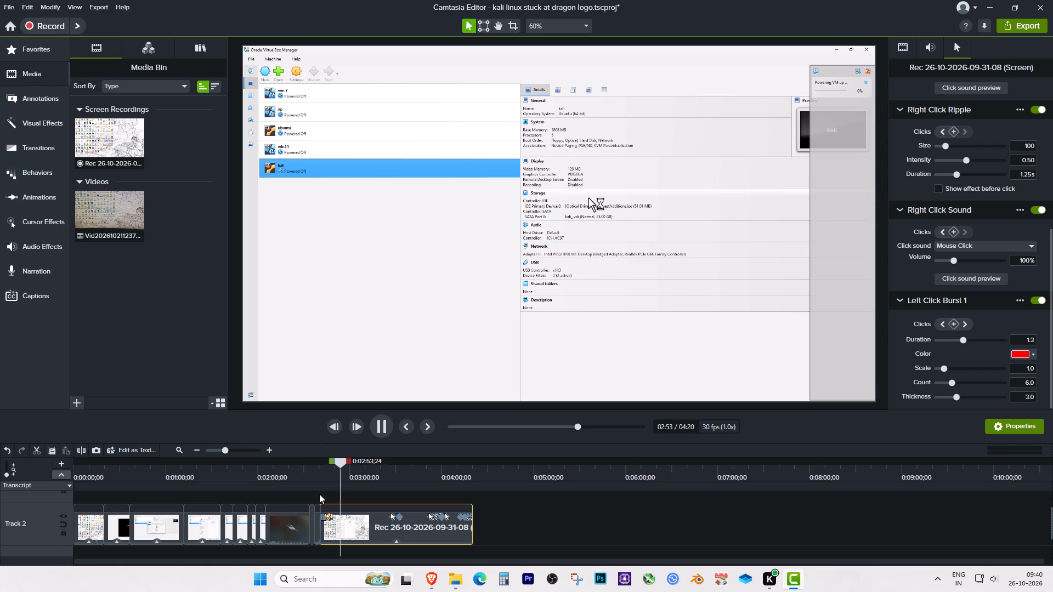
{"action": "key", "text": "space"}
{"action": "left_click", "coordinate": [338, 465]}
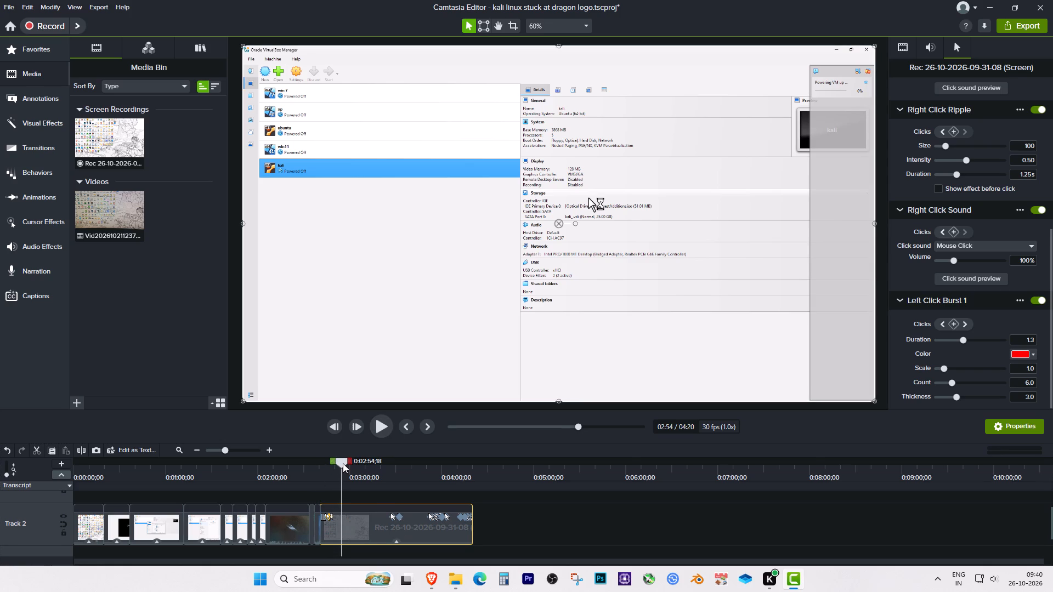
{"action": "left_click_drag", "start_coordinate": [343, 463], "coordinate": [335, 464]}
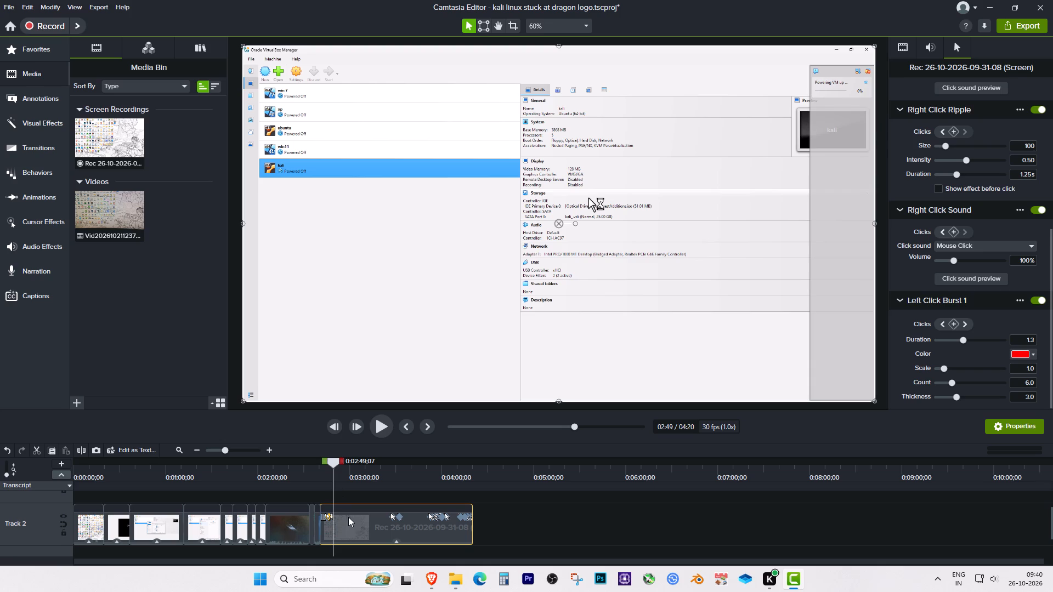
{"action": "key", "text": "space"}
{"action": "key", "text": "space"}
{"action": "key", "text": "s"}
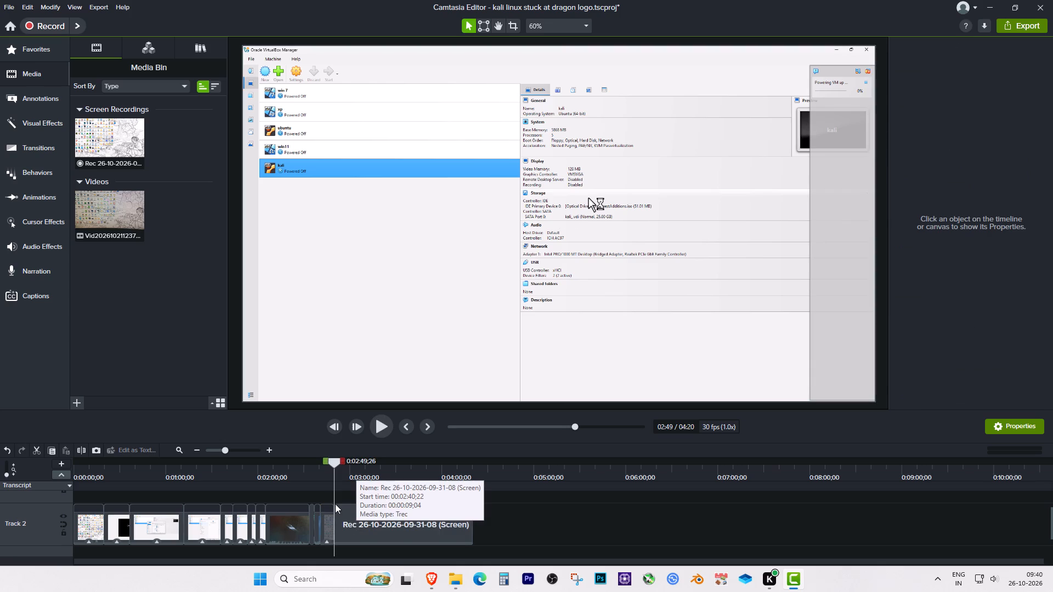
Split the recording at 3:00 on the VirtualBox boot logo, delete the wait back to 2:49, and close the gap.
{"action": "left_click", "coordinate": [335, 460]}
{"action": "key", "text": "space"}
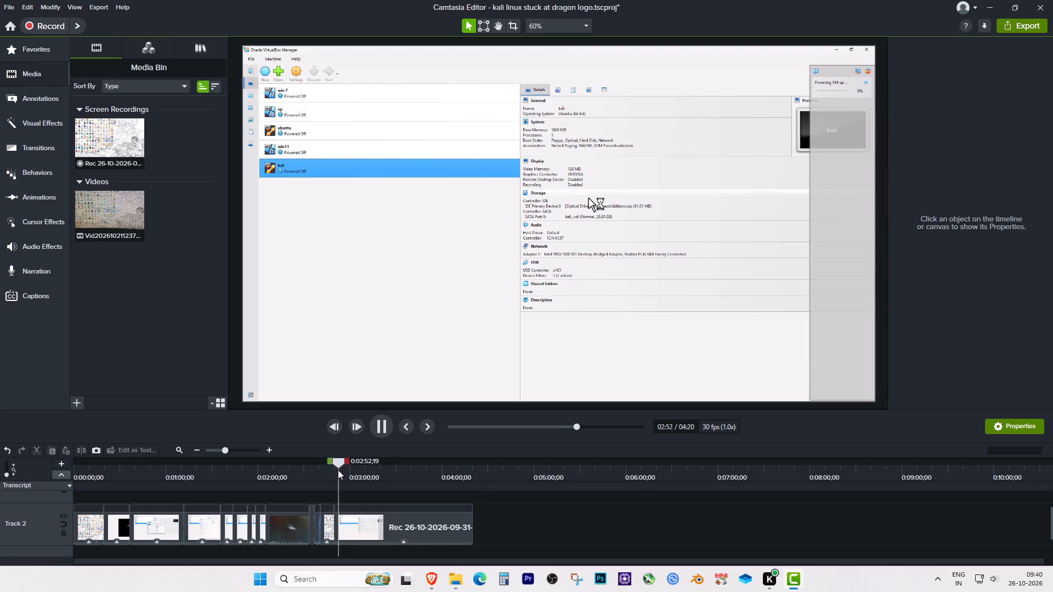
{"action": "key", "text": "space"}
{"action": "left_click_drag", "start_coordinate": [341, 465], "coordinate": [353, 464]}
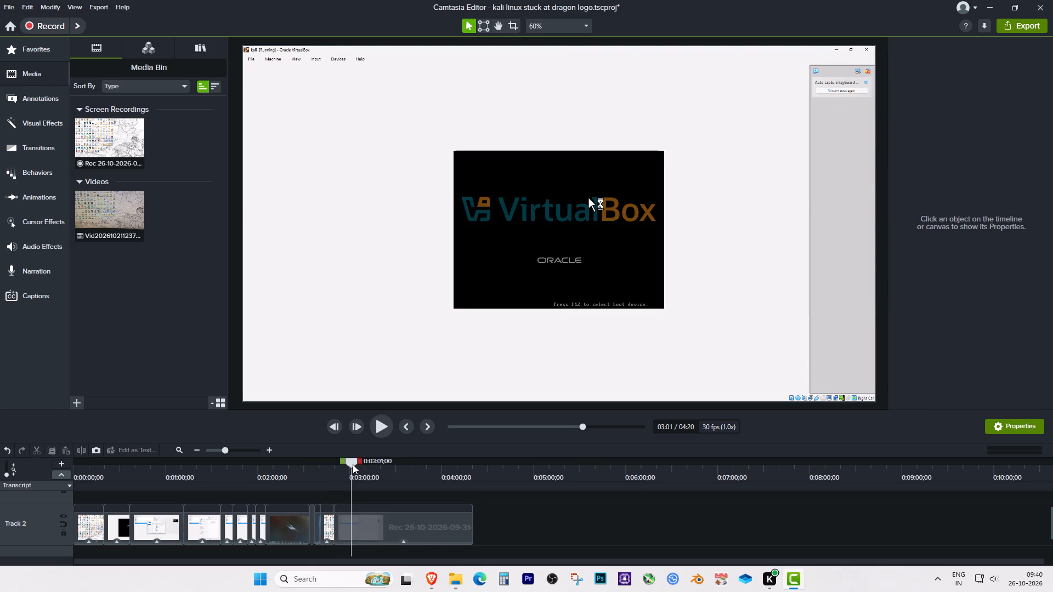
{"action": "left_click_drag", "start_coordinate": [353, 464], "coordinate": [352, 468]}
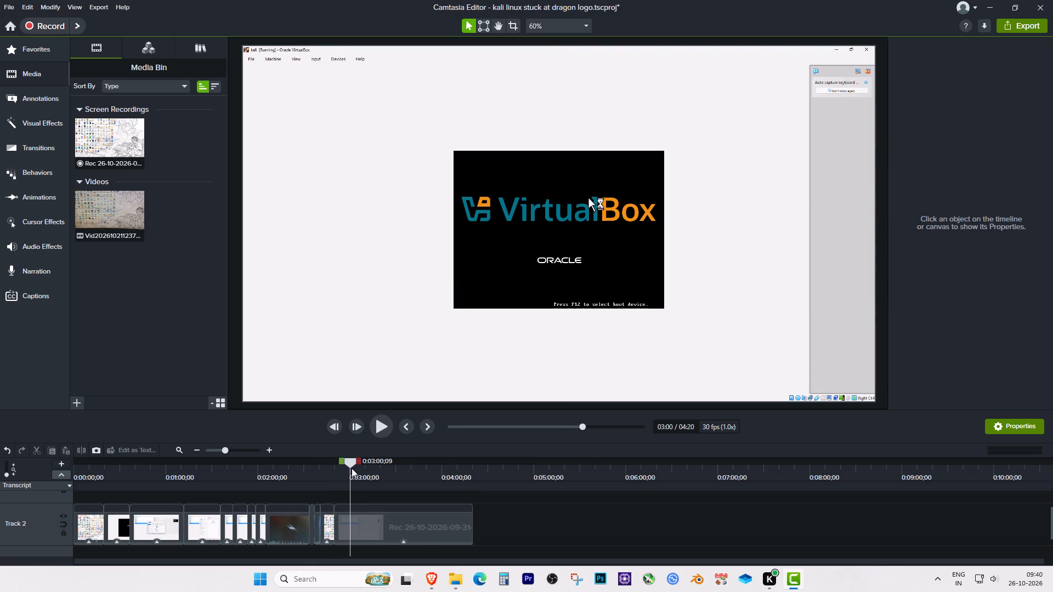
{"action": "left_click_drag", "start_coordinate": [352, 468], "coordinate": [352, 469]}
{"action": "left_click", "coordinate": [358, 519]}
{"action": "key", "text": "s"}
{"action": "left_click", "coordinate": [341, 519]}
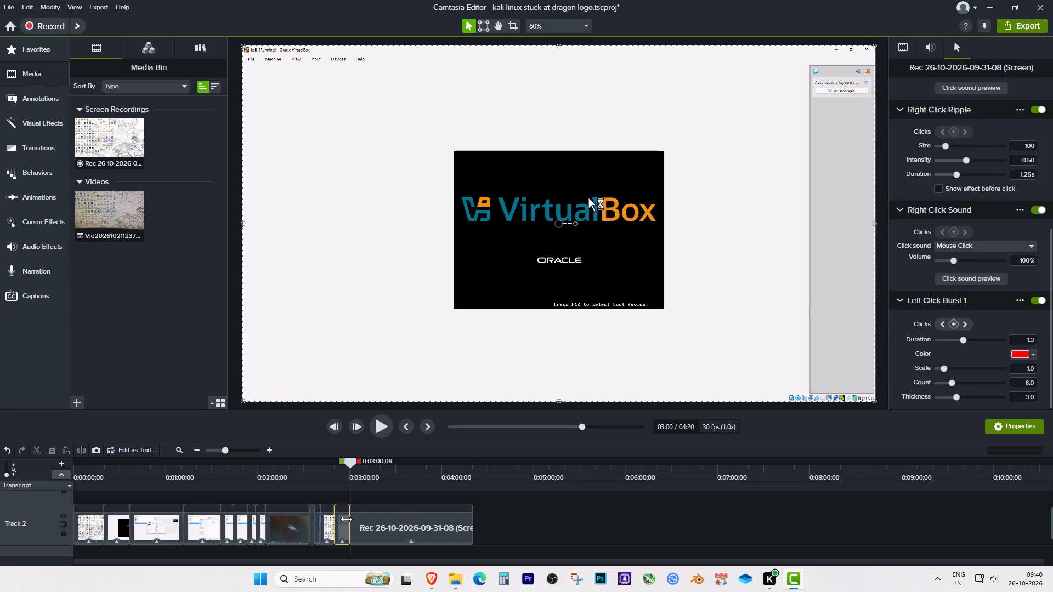
{"action": "key", "text": "Delete"}
{"action": "left_click_drag", "start_coordinate": [372, 521], "coordinate": [342, 517]}
Add clip speed to the last screen recording clip and split it at 3:41, on the full-screen dragon logo.
{"action": "left_click_drag", "start_coordinate": [335, 468], "coordinate": [381, 471]}
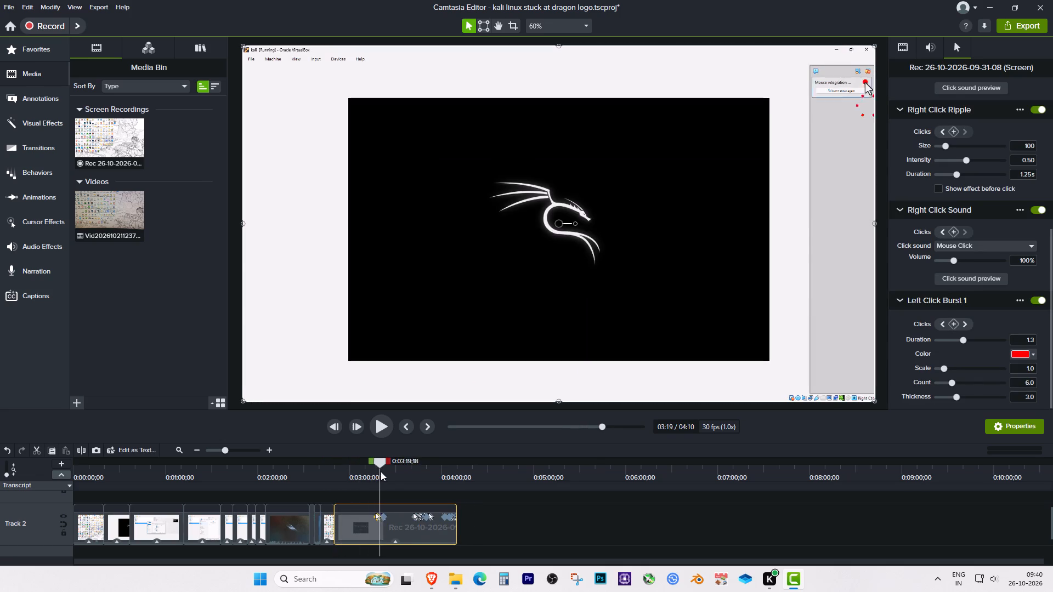
{"action": "left_click_drag", "start_coordinate": [381, 471], "coordinate": [420, 475]}
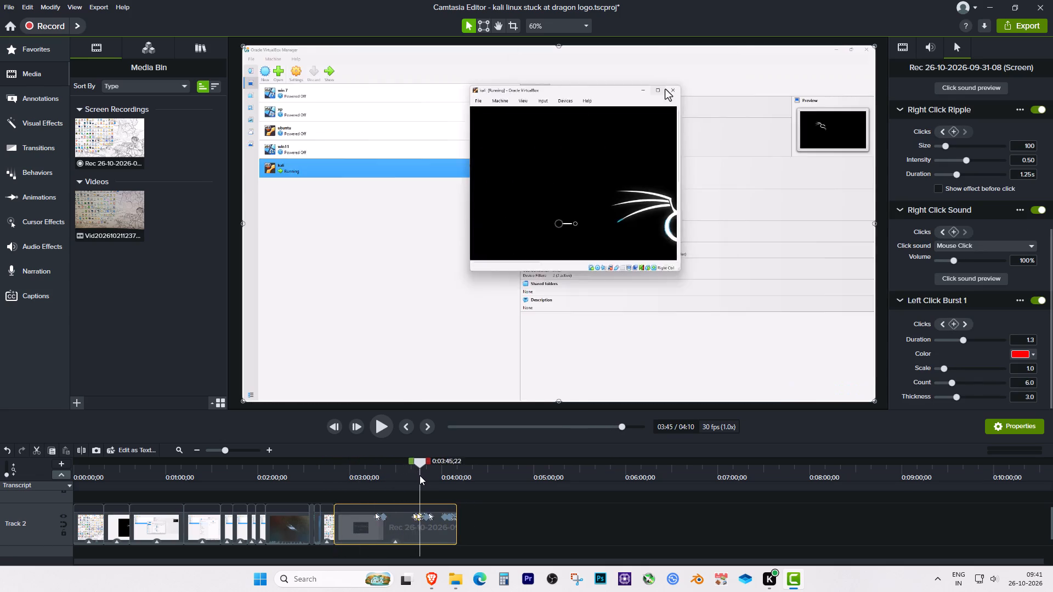
{"action": "left_click_drag", "start_coordinate": [420, 475], "coordinate": [451, 478]}
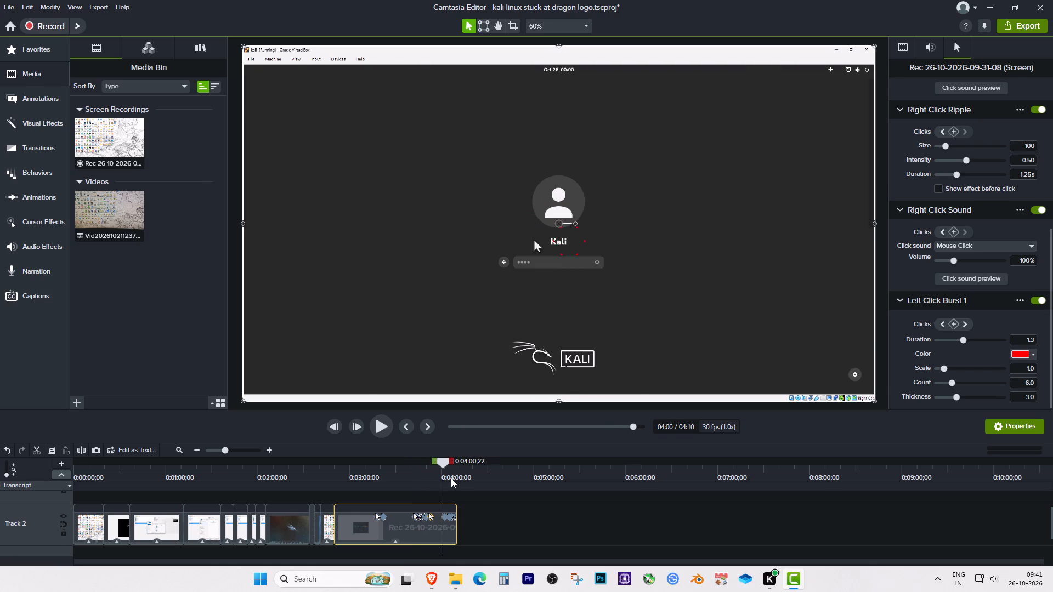
{"action": "left_click_drag", "start_coordinate": [451, 478], "coordinate": [413, 483]}
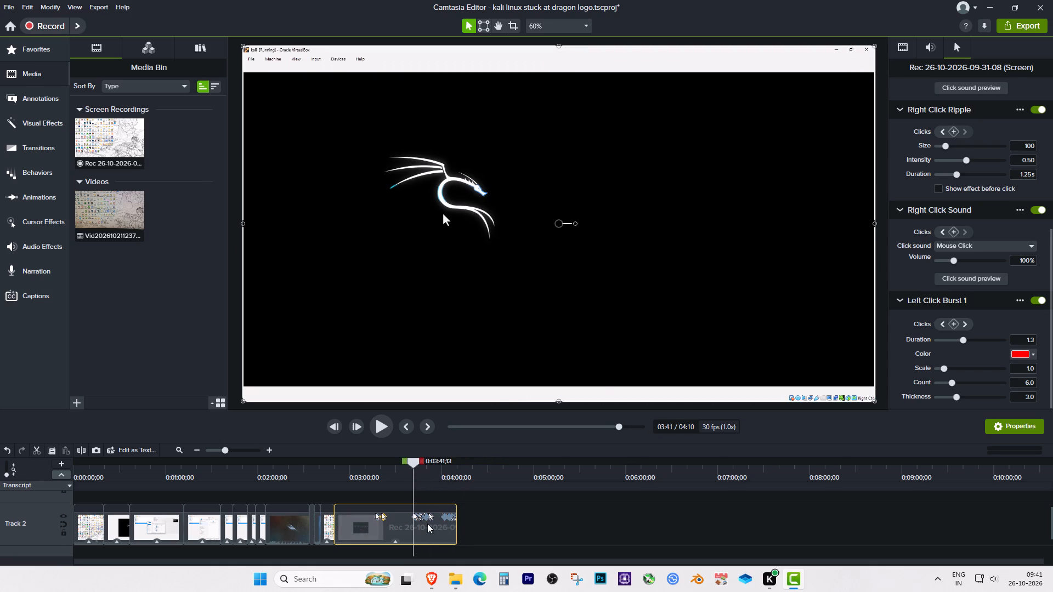
{"action": "right_click", "coordinate": [435, 535]}
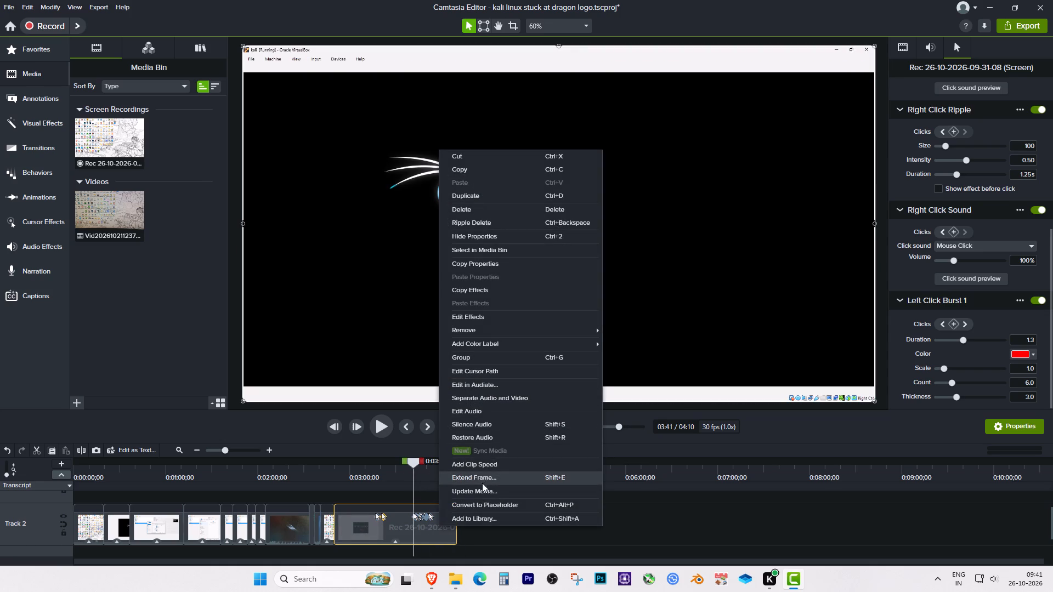
{"action": "left_click", "coordinate": [483, 471]}
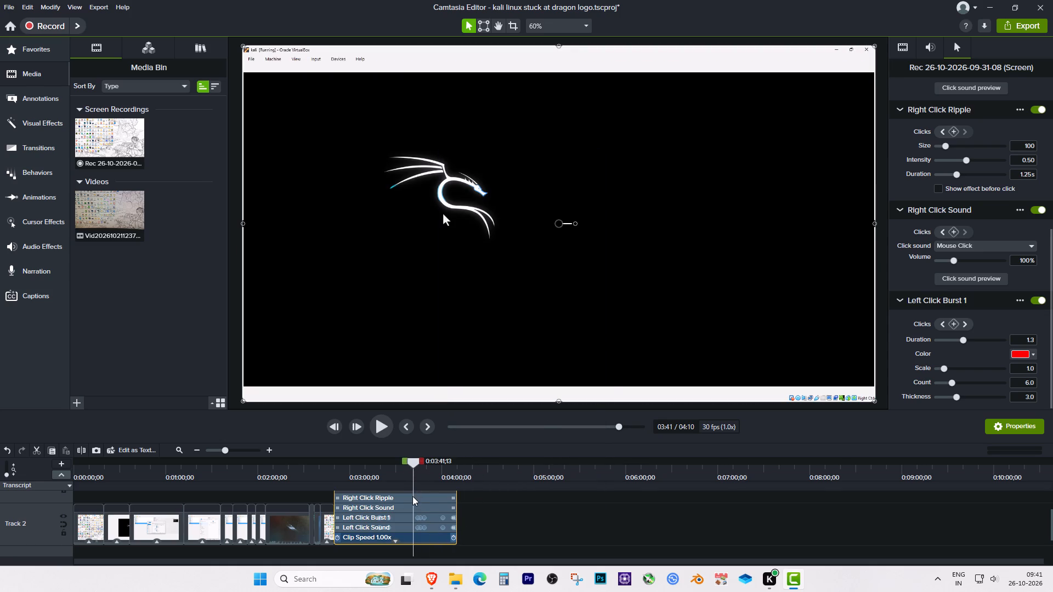
{"action": "key", "text": "s"}
Speed up the section before the 3:41 cut to about 4.35x and move the following clip up to its new end.
{"action": "left_click", "coordinate": [401, 515]}
{"action": "right_click", "coordinate": [396, 532]}
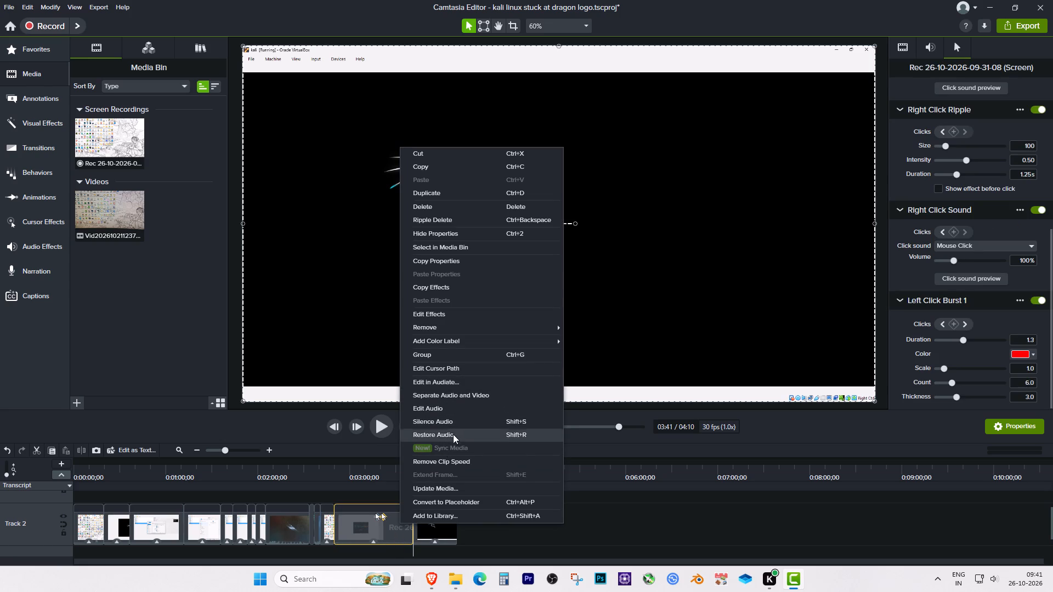
{"action": "left_click", "coordinate": [380, 543]}
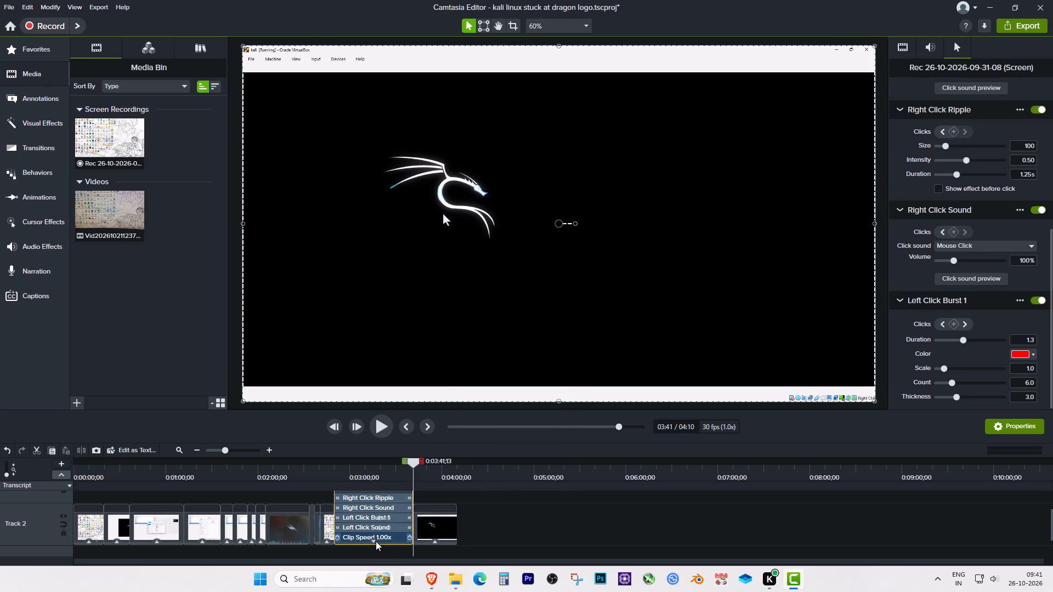
{"action": "left_click_drag", "start_coordinate": [409, 536], "coordinate": [344, 535]}
{"action": "left_click", "coordinate": [346, 542]}
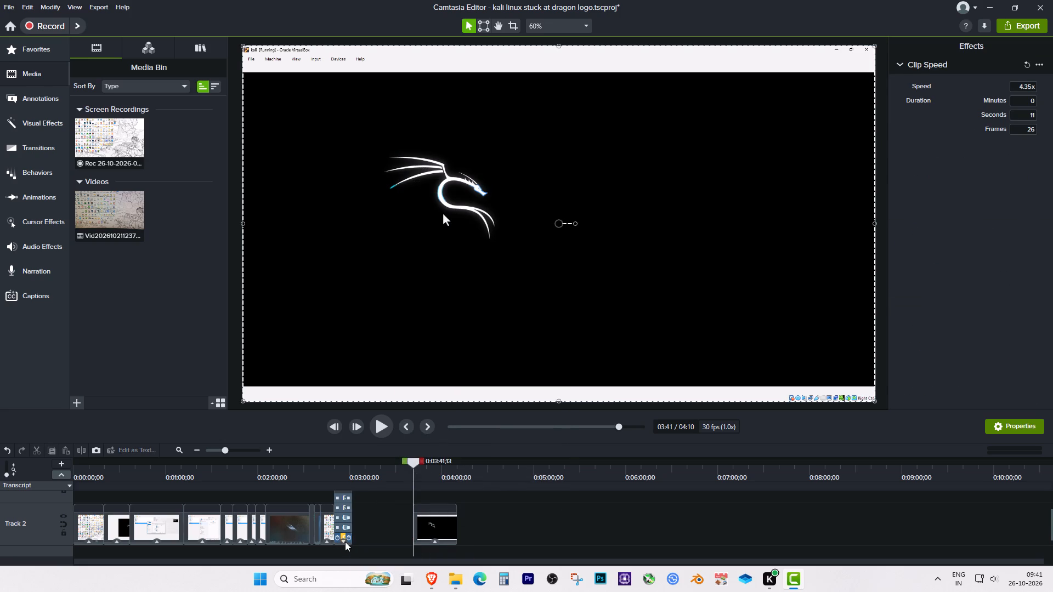
{"action": "left_click_drag", "start_coordinate": [433, 529], "coordinate": [364, 527]}
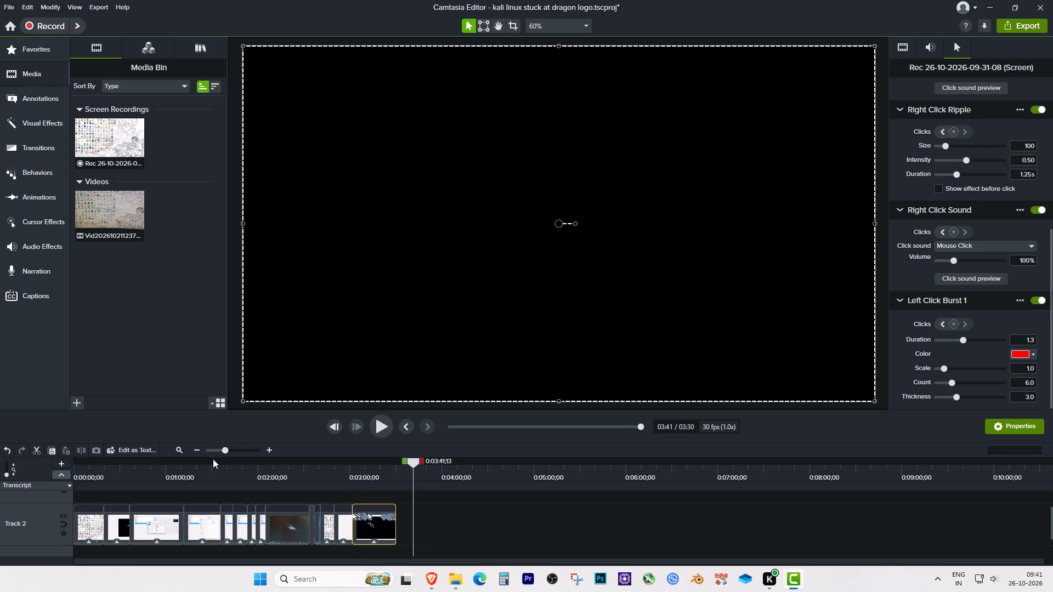
Check the shortened ending, return the playhead to the start of the timeline, and save the project.
{"action": "left_click", "coordinate": [195, 452]}
{"action": "left_click_drag", "start_coordinate": [282, 468], "coordinate": [239, 479]}
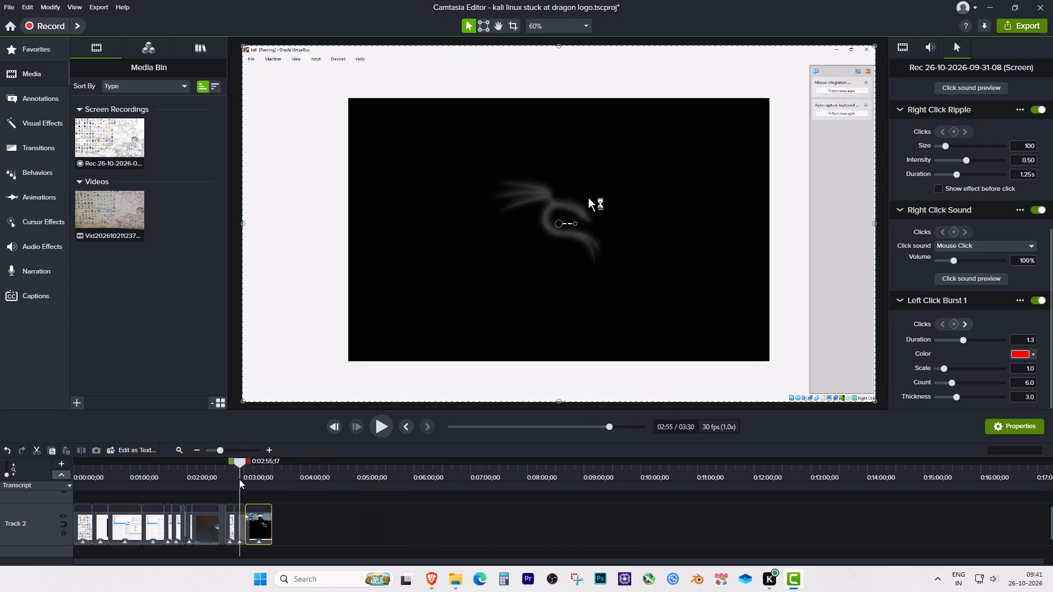
{"action": "left_click_drag", "start_coordinate": [239, 479], "coordinate": [277, 485]}
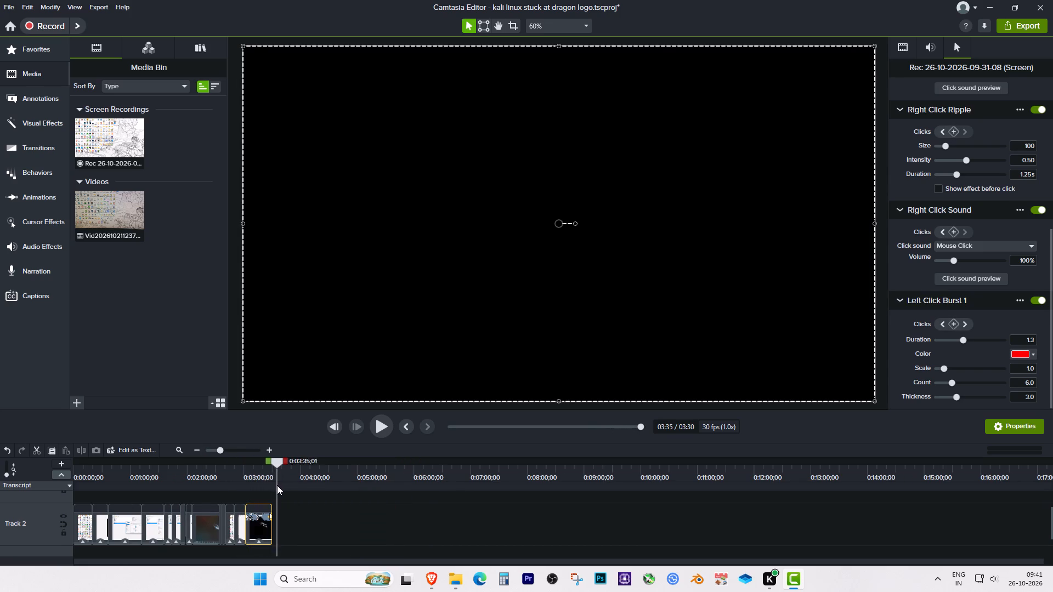
{"action": "left_click_drag", "start_coordinate": [277, 485], "coordinate": [58, 483]}
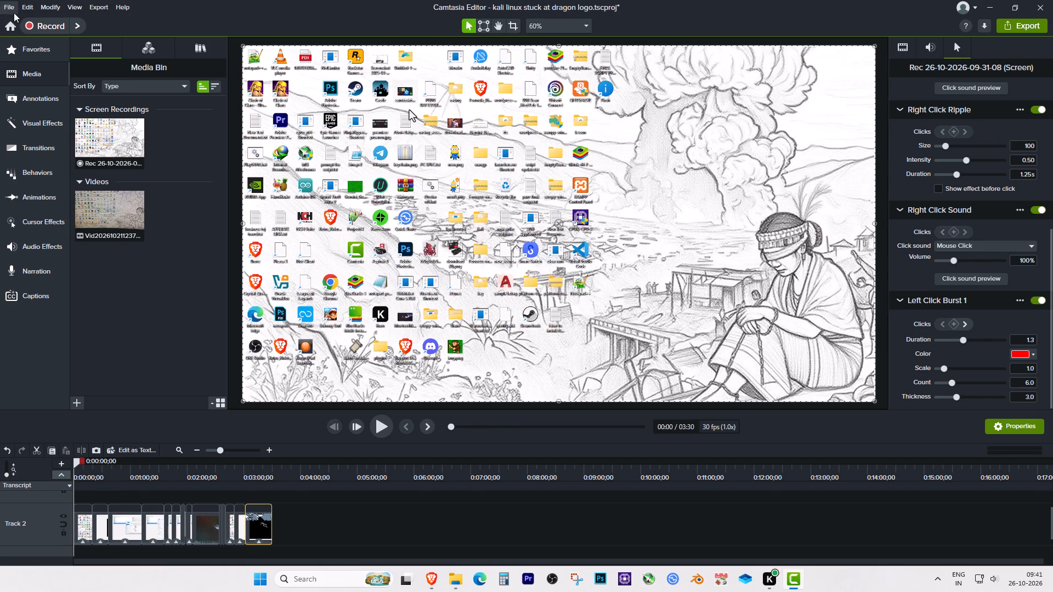
{"action": "left_click", "coordinate": [6, 5]}
{"action": "left_click", "coordinate": [44, 92]}
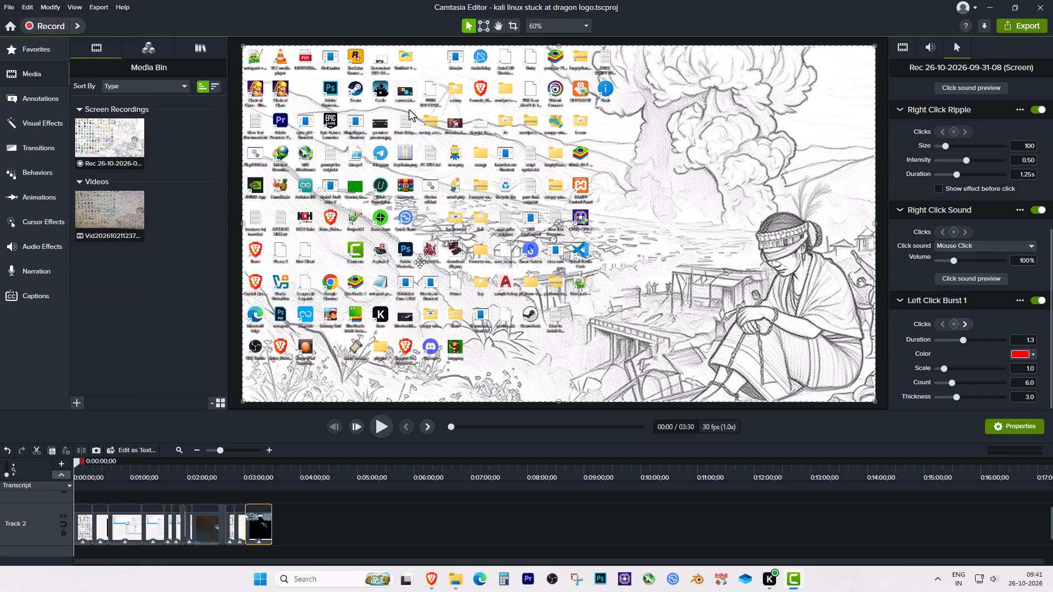
Select the phone footage clip at about 2:15 on the BIOS screen and look through the filters available for it.
{"action": "left_click_drag", "start_coordinate": [78, 463], "coordinate": [84, 463]}
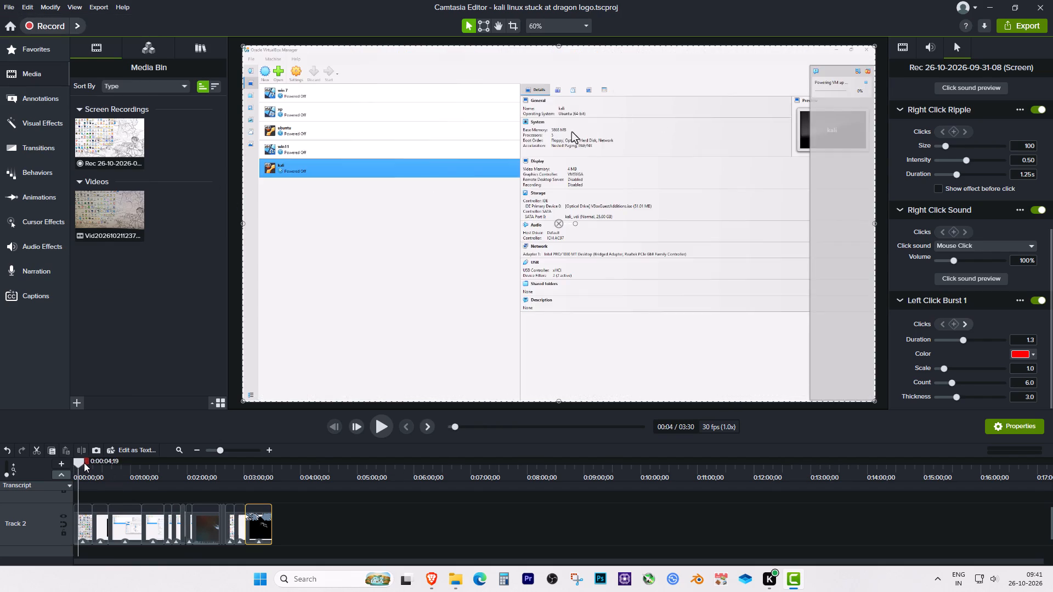
{"action": "left_click_drag", "start_coordinate": [84, 463], "coordinate": [206, 470]}
{"action": "left_click", "coordinate": [206, 470]}
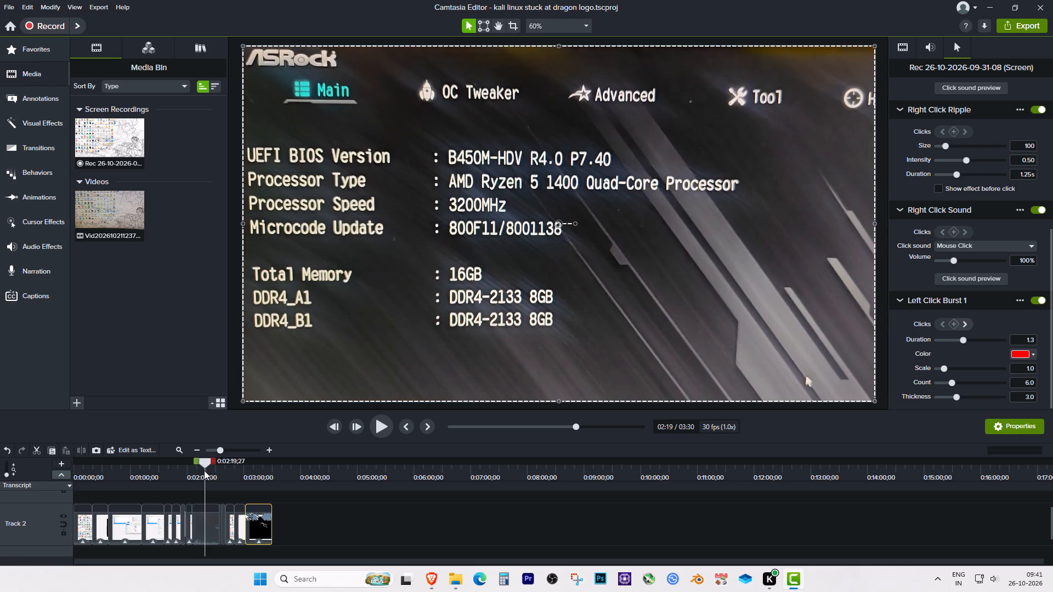
{"action": "left_click", "coordinate": [207, 524]}
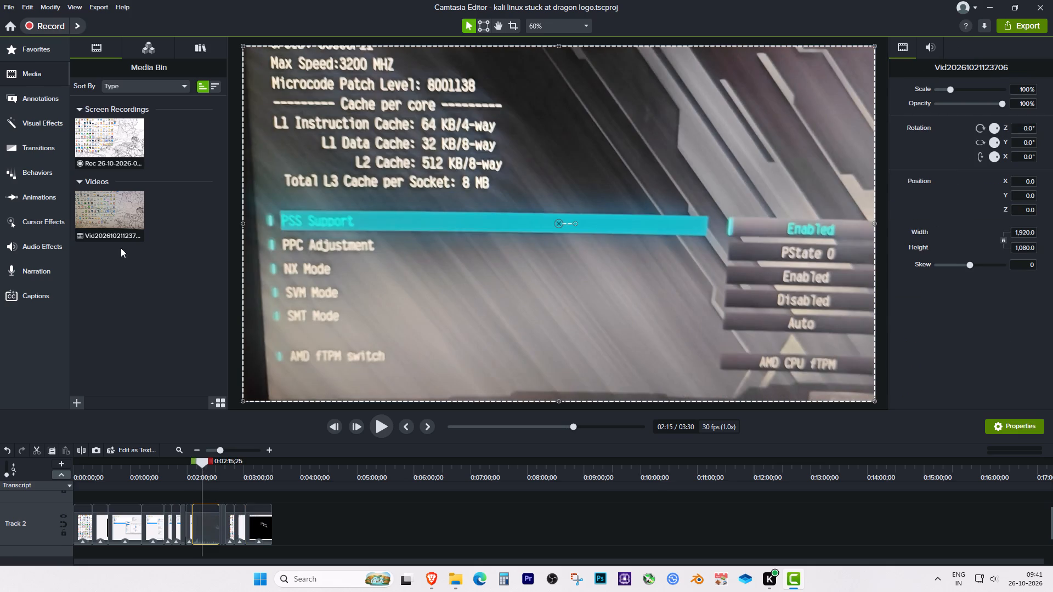
{"action": "left_click", "coordinate": [29, 124]}
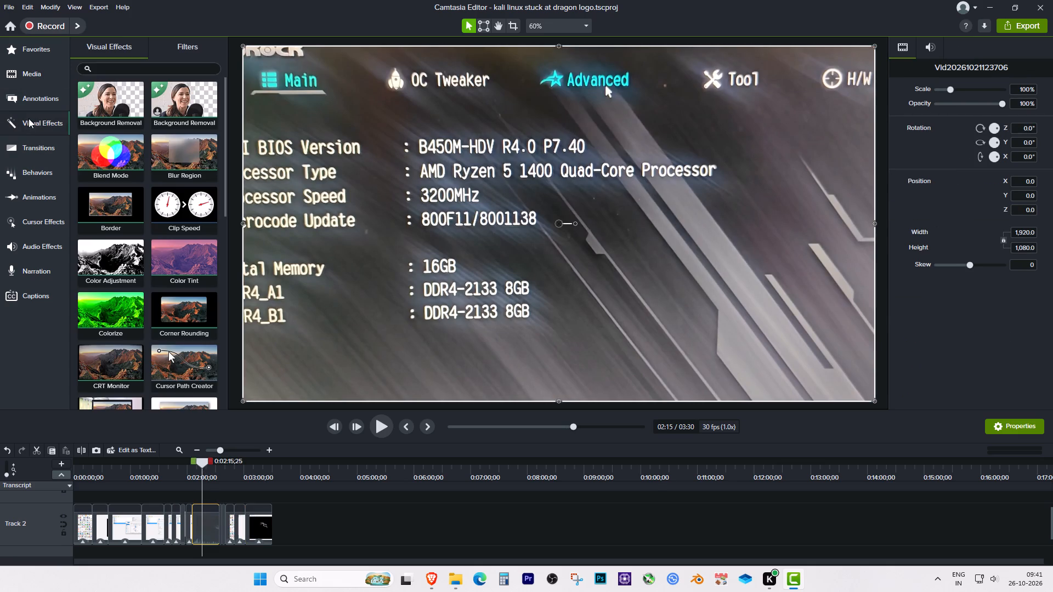
{"action": "left_click", "coordinate": [23, 95]}
{"action": "left_click", "coordinate": [28, 73]}
{"action": "left_click", "coordinate": [21, 141]}
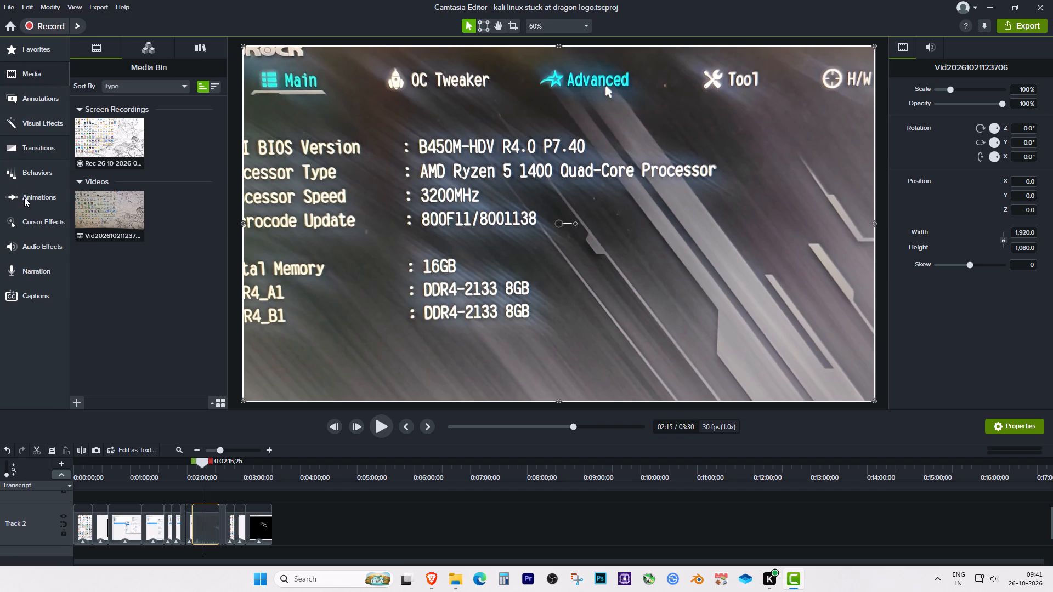
{"action": "left_click", "coordinate": [32, 88]}
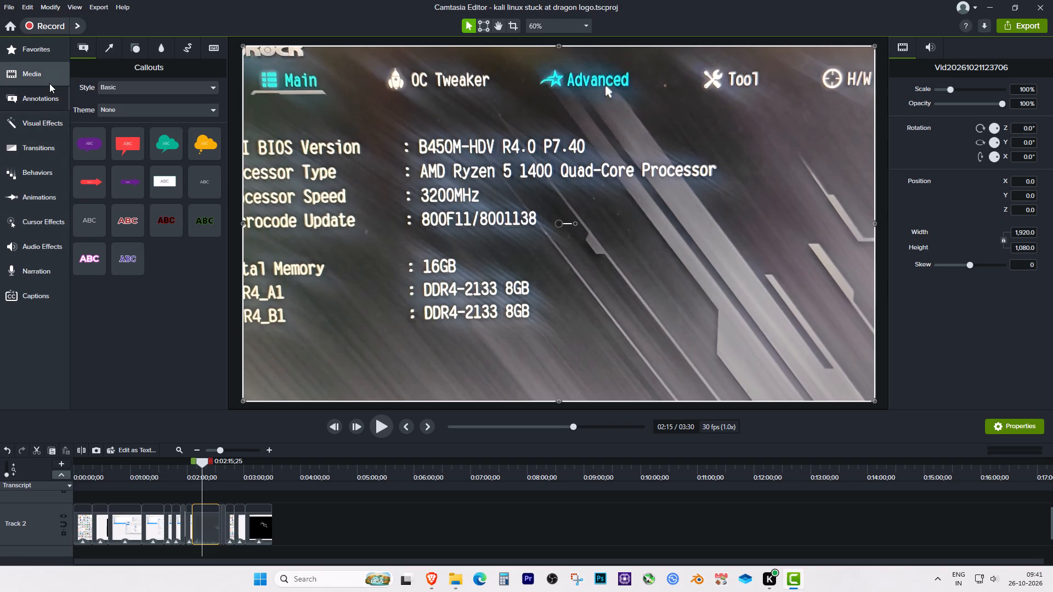
{"action": "left_click", "coordinate": [48, 79]}
{"action": "left_click", "coordinate": [39, 105]}
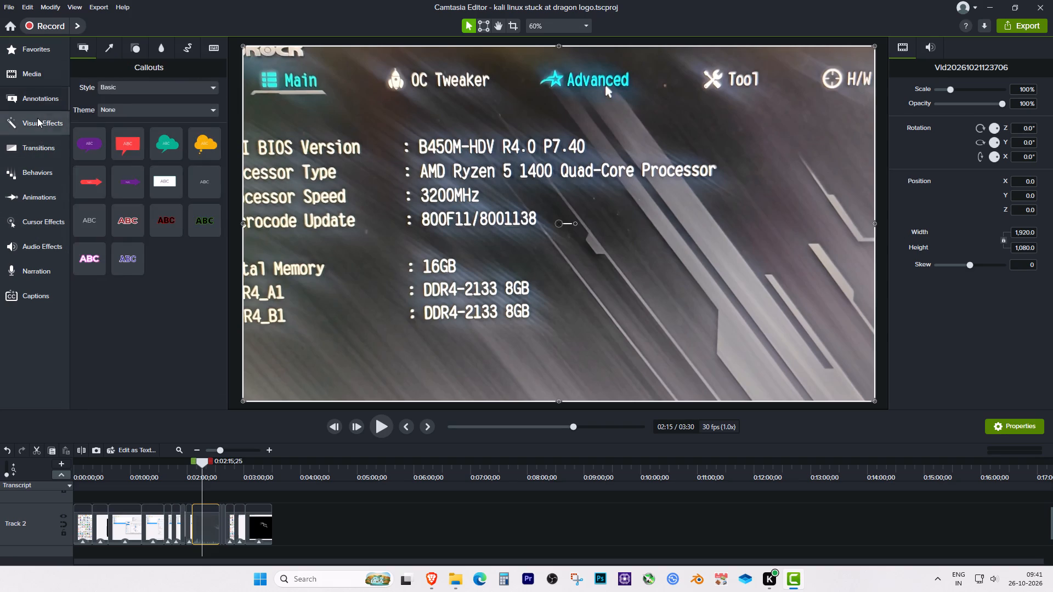
{"action": "left_click", "coordinate": [37, 118]}
{"action": "left_click", "coordinate": [181, 55]}
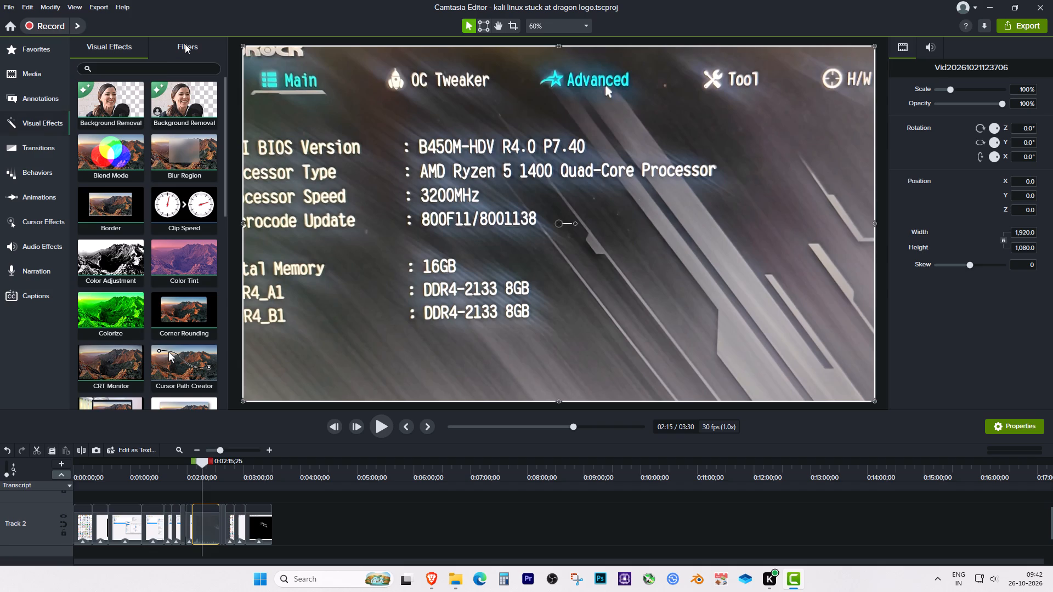
{"action": "left_click", "coordinate": [185, 44]}
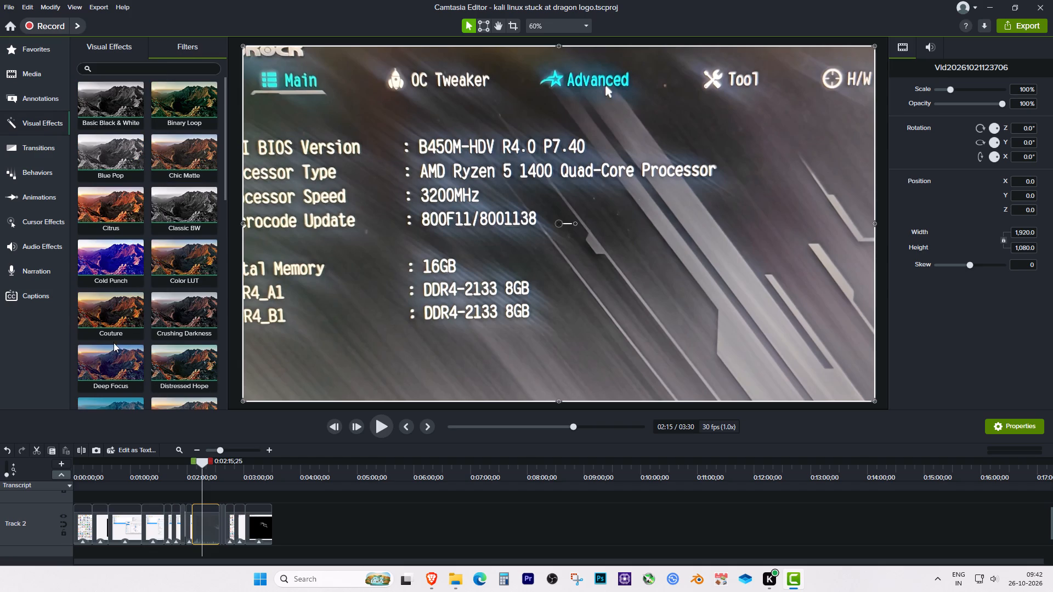
{"action": "scroll", "coordinate": [116, 344], "scroll_direction": "down", "scroll_amount": 8}
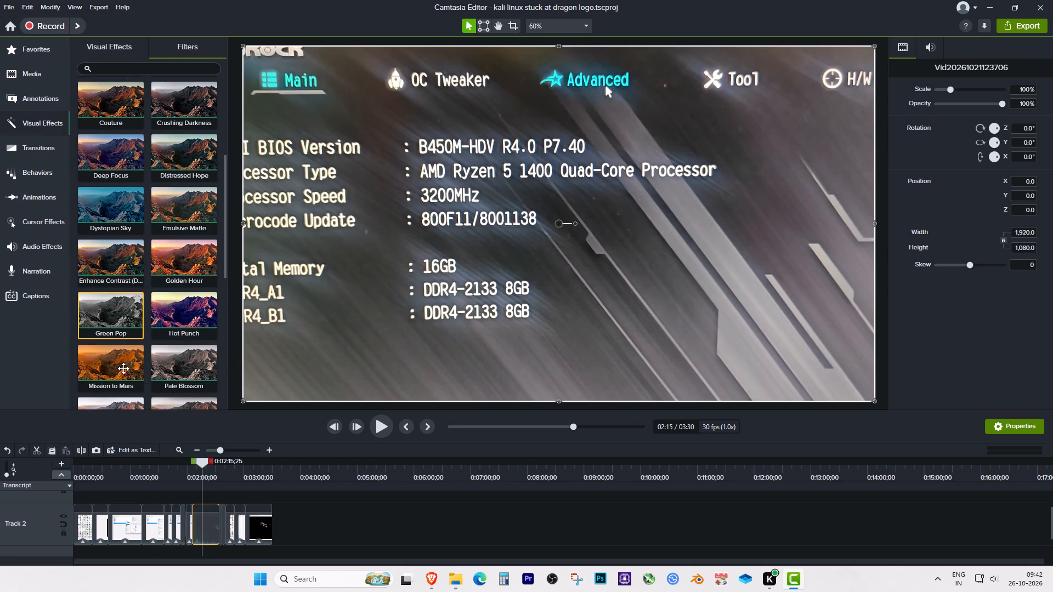
{"action": "scroll", "coordinate": [123, 368], "scroll_direction": "down", "scroll_amount": 7}
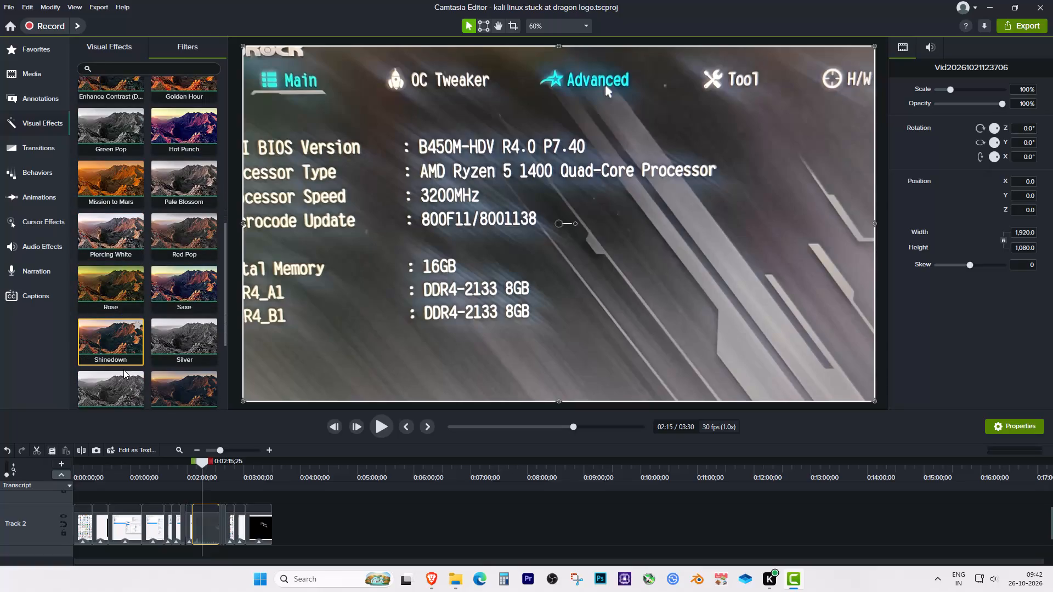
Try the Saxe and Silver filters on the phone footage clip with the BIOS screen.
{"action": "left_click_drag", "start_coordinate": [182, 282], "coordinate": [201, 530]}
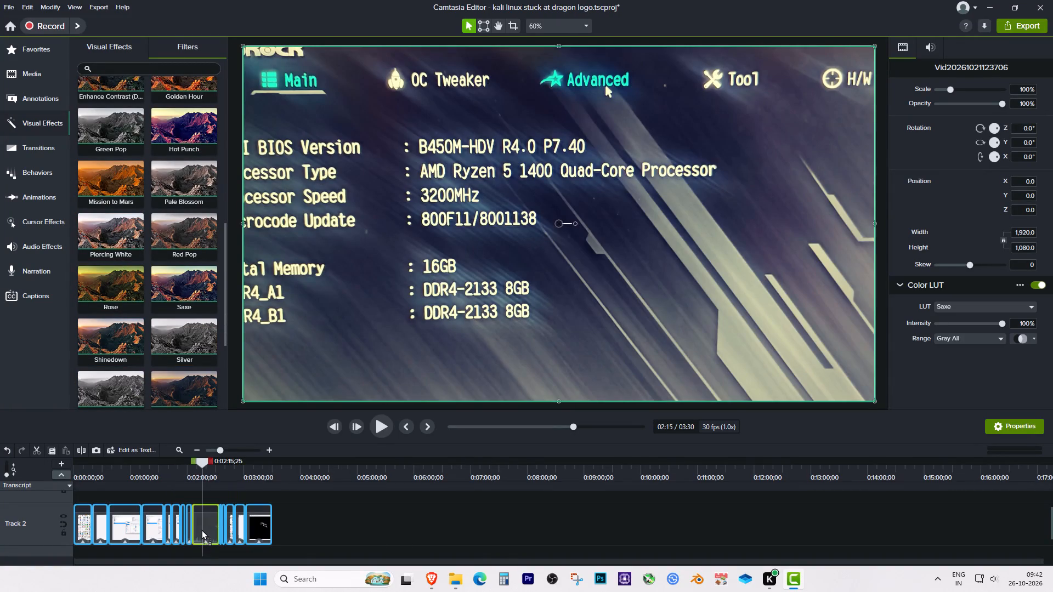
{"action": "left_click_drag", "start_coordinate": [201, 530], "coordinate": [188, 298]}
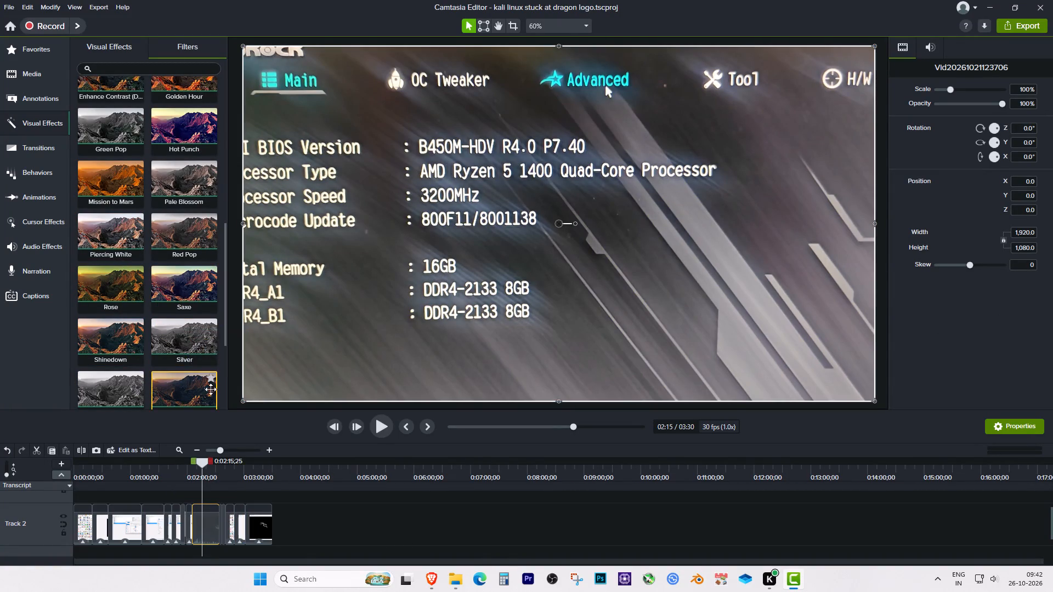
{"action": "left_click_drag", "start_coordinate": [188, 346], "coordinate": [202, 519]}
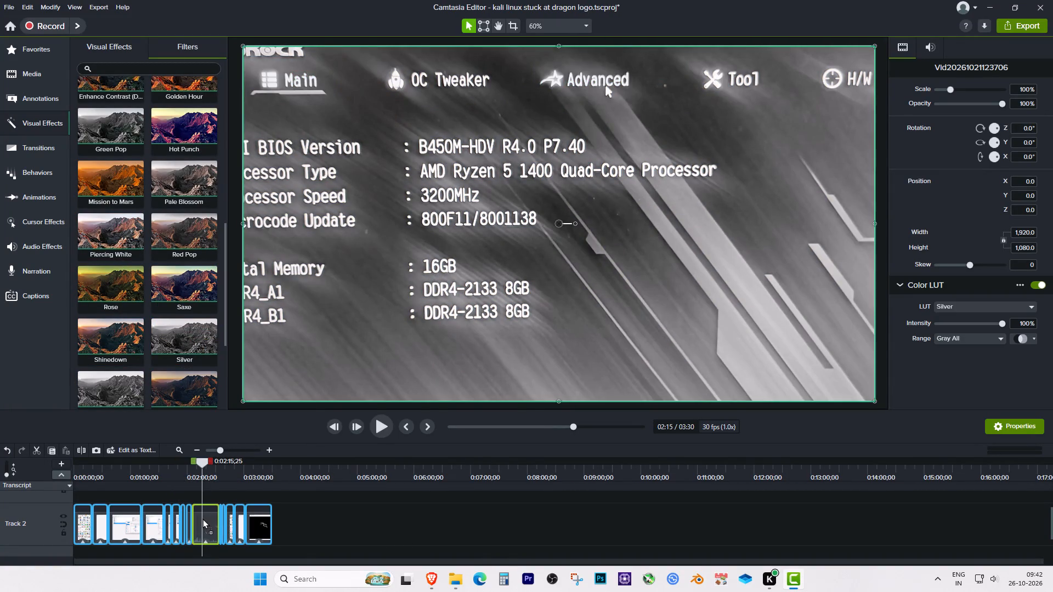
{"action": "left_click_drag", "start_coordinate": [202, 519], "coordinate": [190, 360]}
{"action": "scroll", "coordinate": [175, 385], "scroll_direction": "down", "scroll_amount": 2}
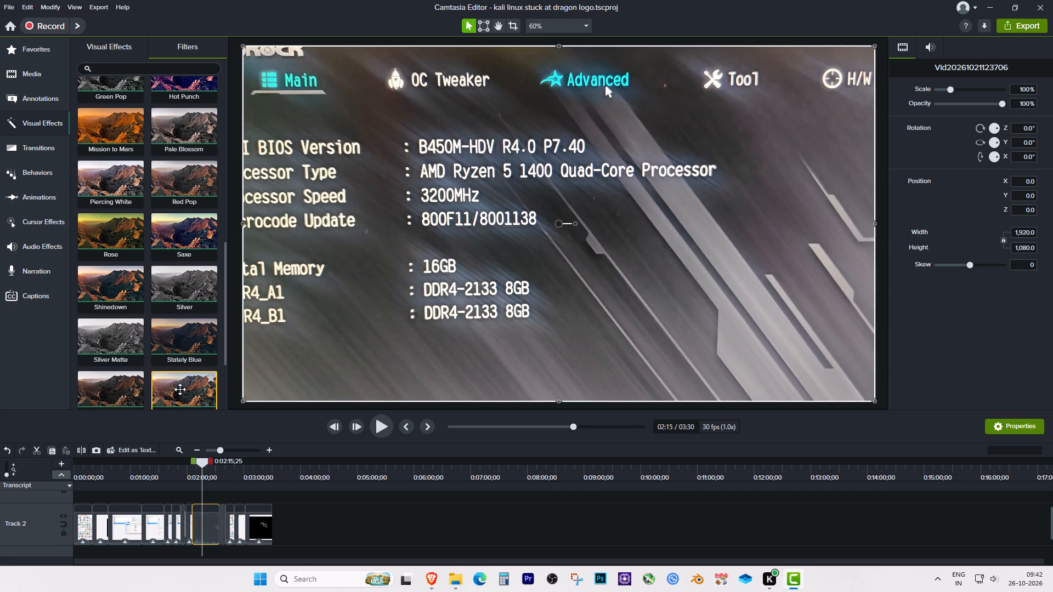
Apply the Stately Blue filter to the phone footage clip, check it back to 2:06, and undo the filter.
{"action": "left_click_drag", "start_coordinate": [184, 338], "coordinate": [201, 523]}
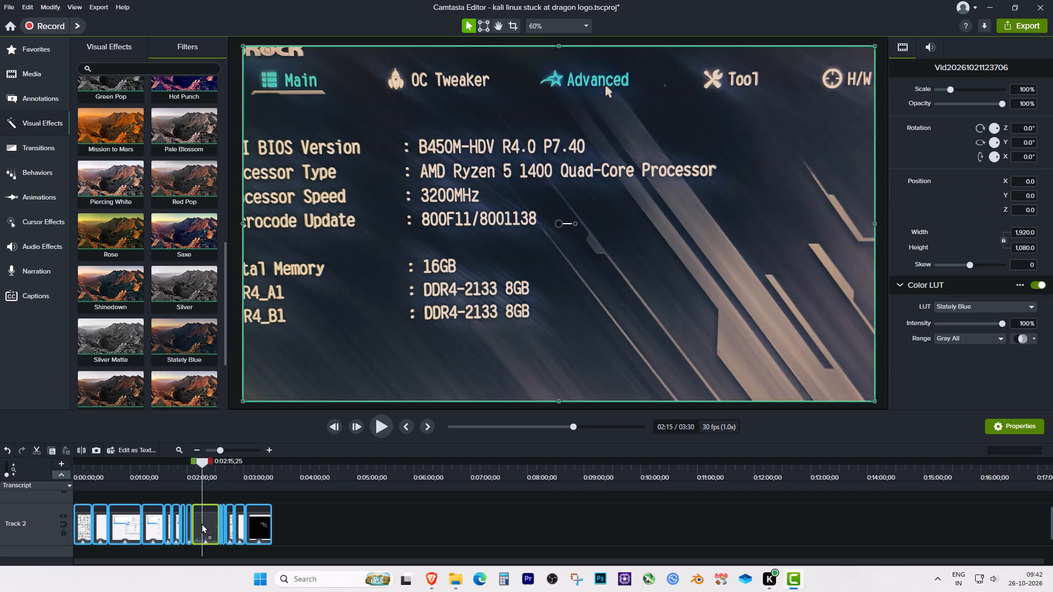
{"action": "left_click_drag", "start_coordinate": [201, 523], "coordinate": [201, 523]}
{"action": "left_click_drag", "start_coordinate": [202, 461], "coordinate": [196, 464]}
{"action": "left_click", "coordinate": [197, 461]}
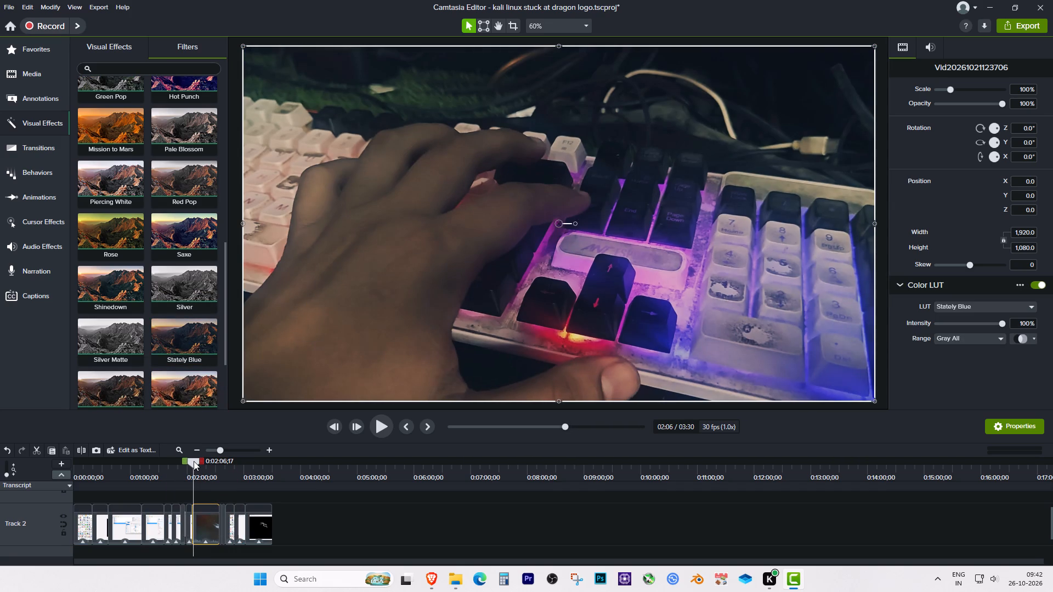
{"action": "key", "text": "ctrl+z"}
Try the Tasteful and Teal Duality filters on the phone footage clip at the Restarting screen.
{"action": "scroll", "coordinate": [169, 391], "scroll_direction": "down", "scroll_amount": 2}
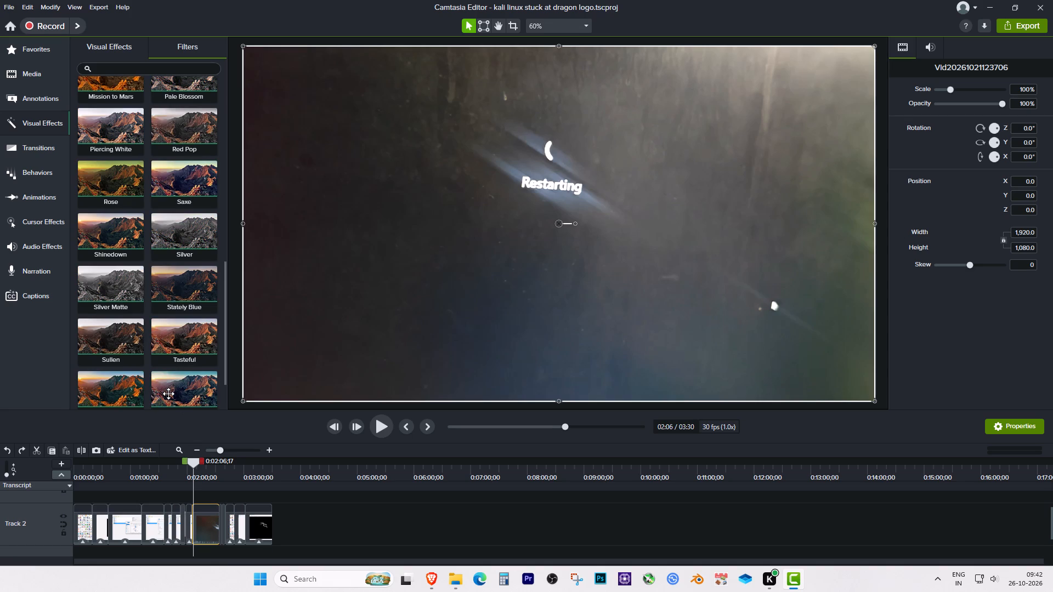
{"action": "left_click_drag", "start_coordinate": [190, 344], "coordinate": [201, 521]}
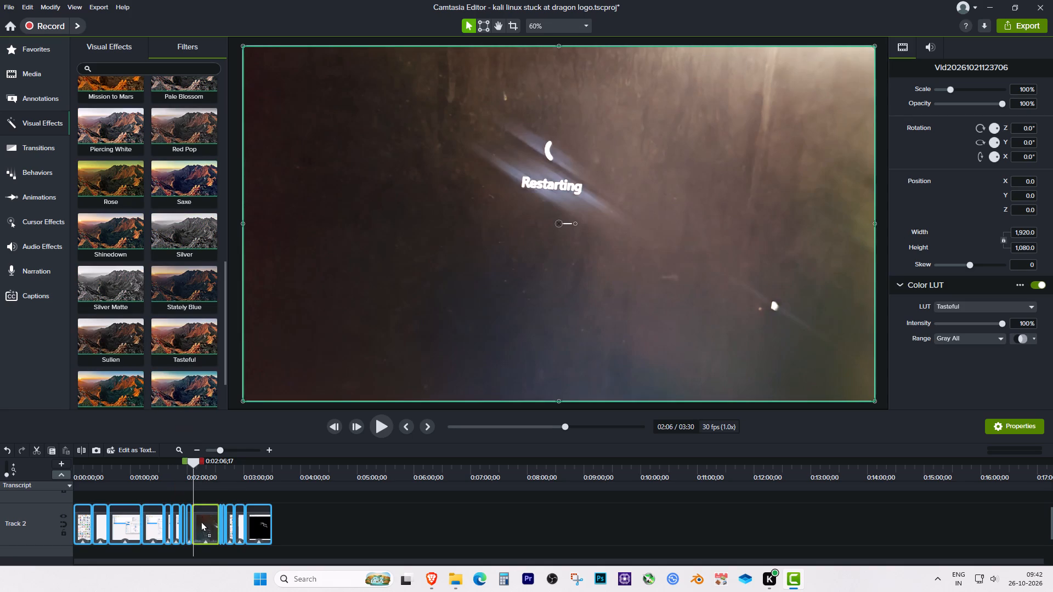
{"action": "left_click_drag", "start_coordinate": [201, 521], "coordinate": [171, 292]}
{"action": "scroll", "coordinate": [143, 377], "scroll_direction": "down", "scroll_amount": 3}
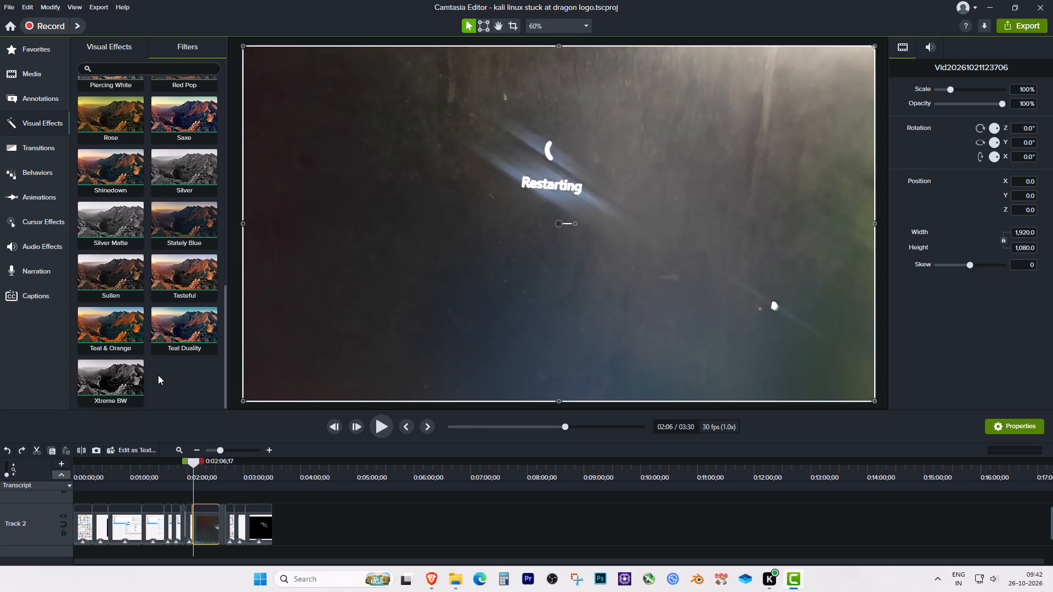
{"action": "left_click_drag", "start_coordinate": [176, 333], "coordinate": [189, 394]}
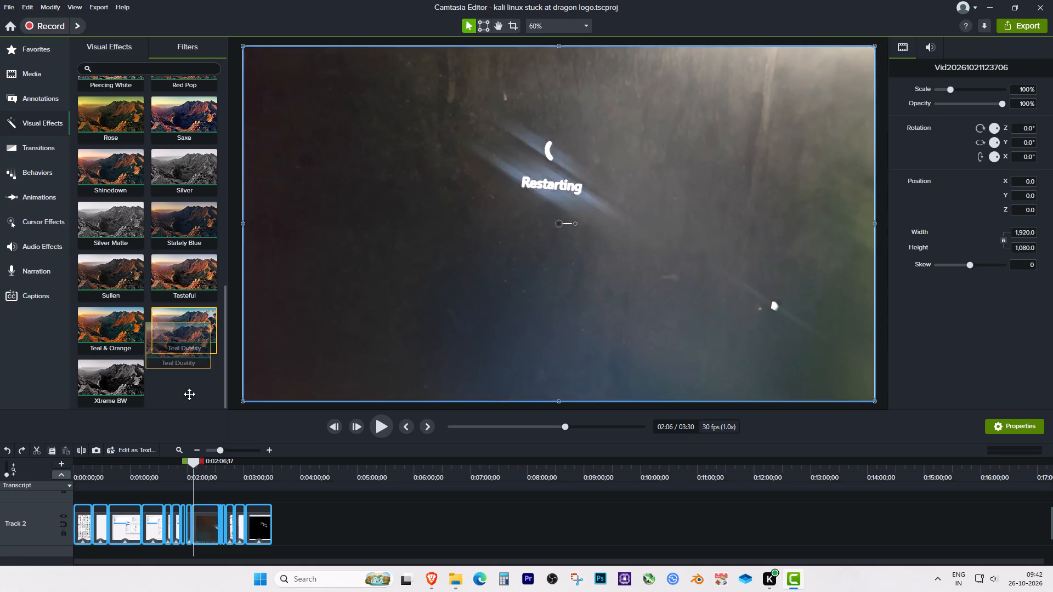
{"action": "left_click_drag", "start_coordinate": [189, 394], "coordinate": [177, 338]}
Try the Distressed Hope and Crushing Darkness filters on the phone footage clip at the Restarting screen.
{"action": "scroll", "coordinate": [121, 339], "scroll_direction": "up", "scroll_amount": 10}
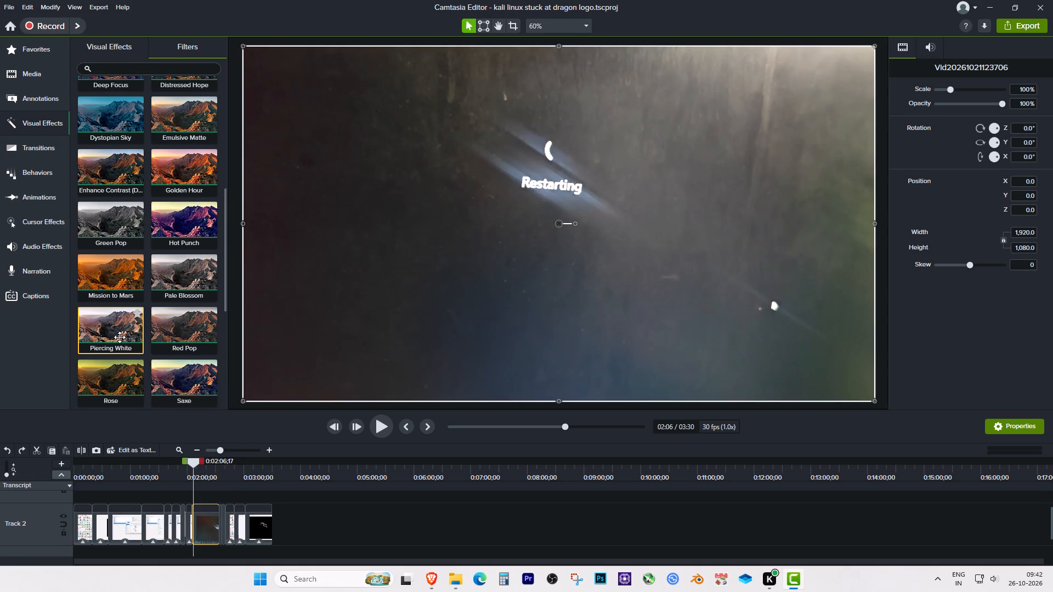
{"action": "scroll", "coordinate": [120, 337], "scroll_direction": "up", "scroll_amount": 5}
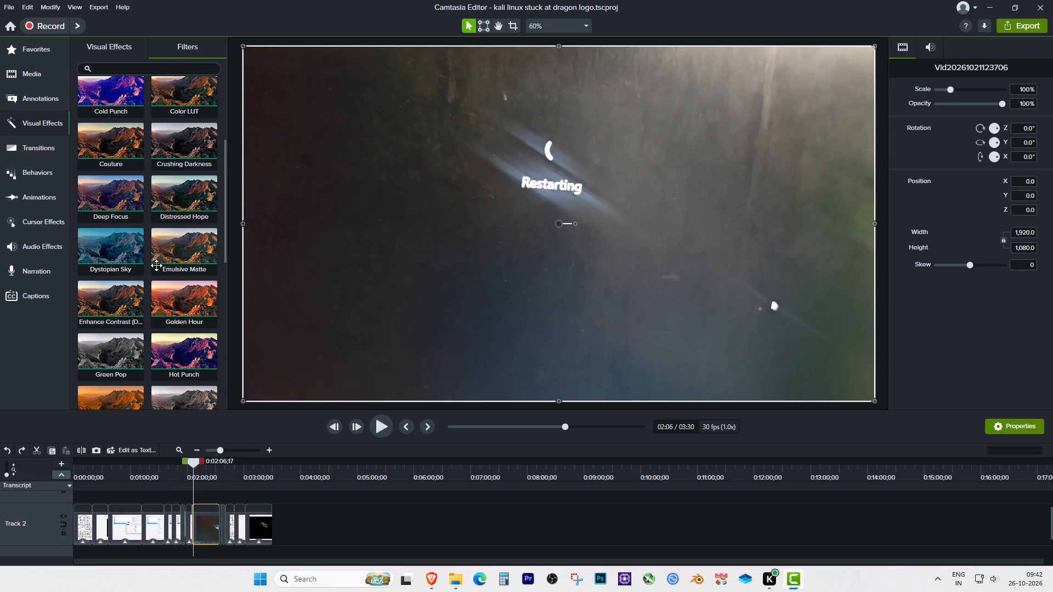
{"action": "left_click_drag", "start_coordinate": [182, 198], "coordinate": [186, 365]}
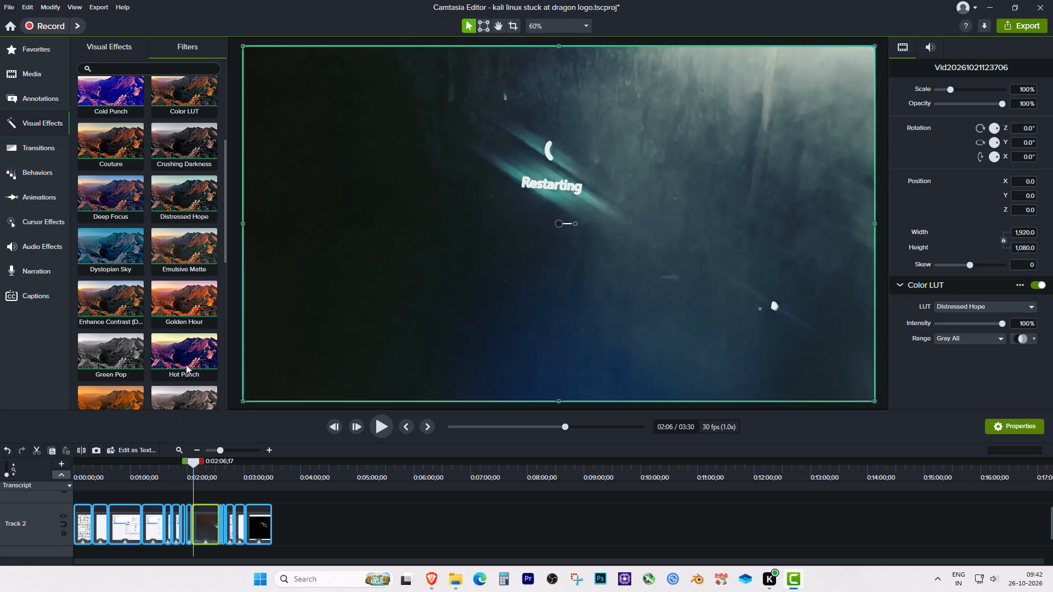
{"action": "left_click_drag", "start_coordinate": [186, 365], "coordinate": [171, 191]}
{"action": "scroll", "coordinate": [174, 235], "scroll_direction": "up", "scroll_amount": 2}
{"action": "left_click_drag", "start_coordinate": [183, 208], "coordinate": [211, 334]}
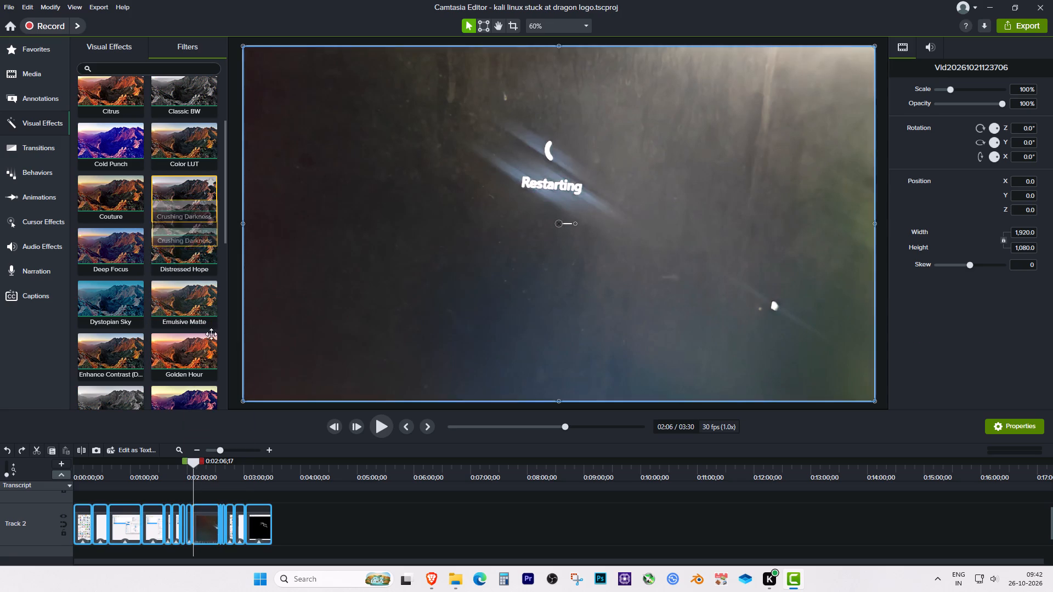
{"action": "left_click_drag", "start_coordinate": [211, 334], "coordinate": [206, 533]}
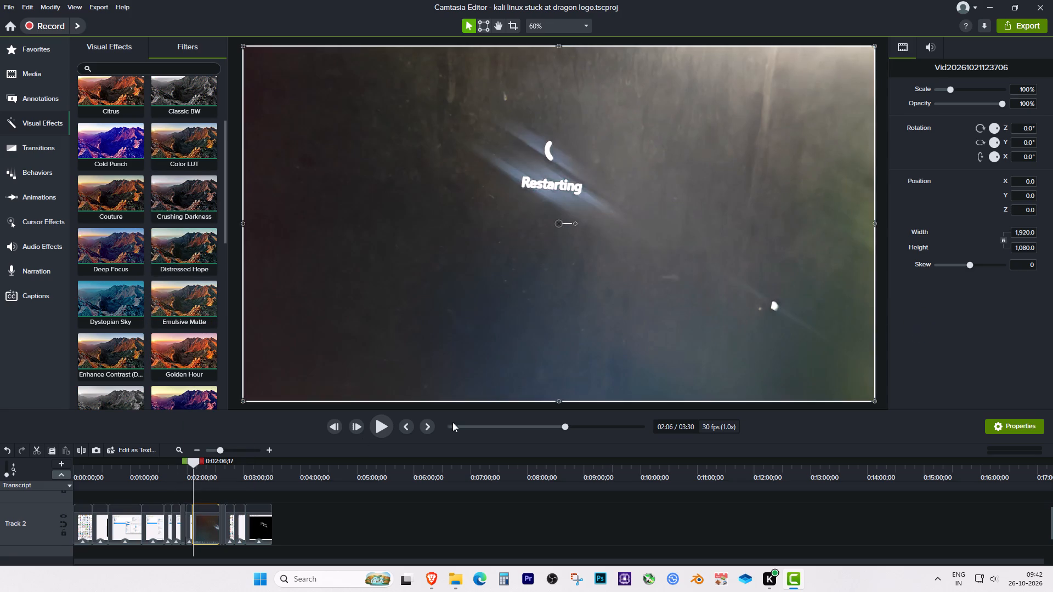
Play on to the keyboard shot at 2:09, apply the Crushing Darkness filter to the phone footage clip, and set its intensity to 65%.
{"action": "left_click", "coordinate": [381, 423]}
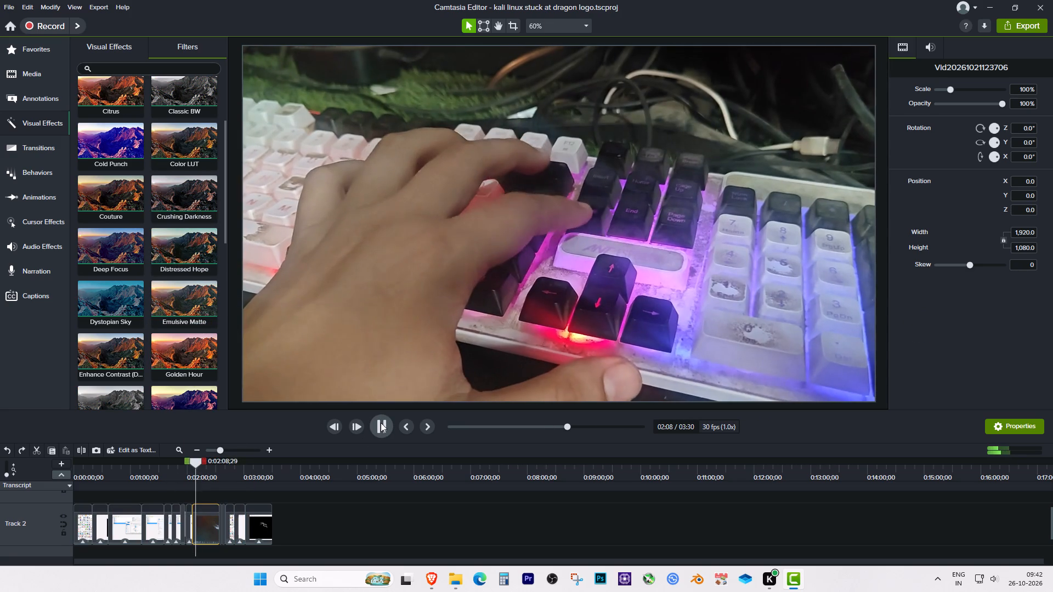
{"action": "left_click", "coordinate": [381, 423]}
{"action": "left_click_drag", "start_coordinate": [177, 200], "coordinate": [192, 243]}
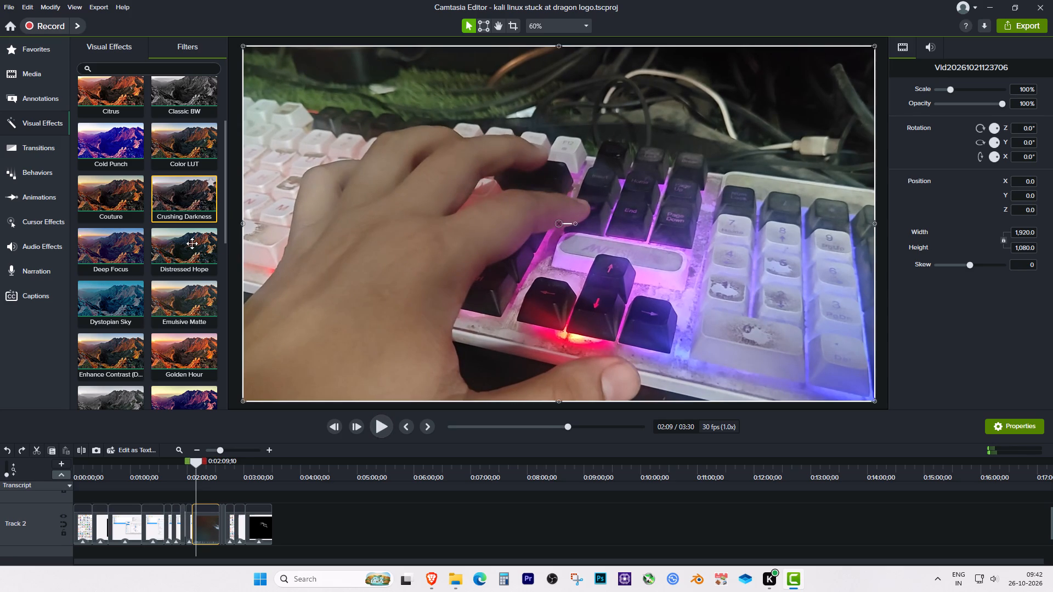
{"action": "left_click_drag", "start_coordinate": [192, 243], "coordinate": [205, 516]}
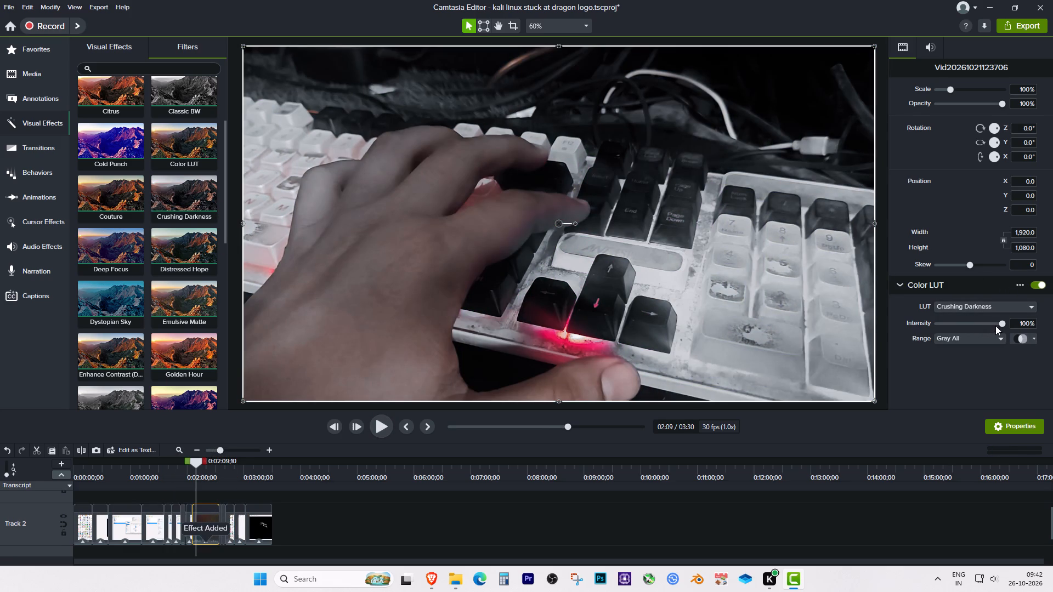
{"action": "left_click_drag", "start_coordinate": [1000, 323], "coordinate": [986, 323]}
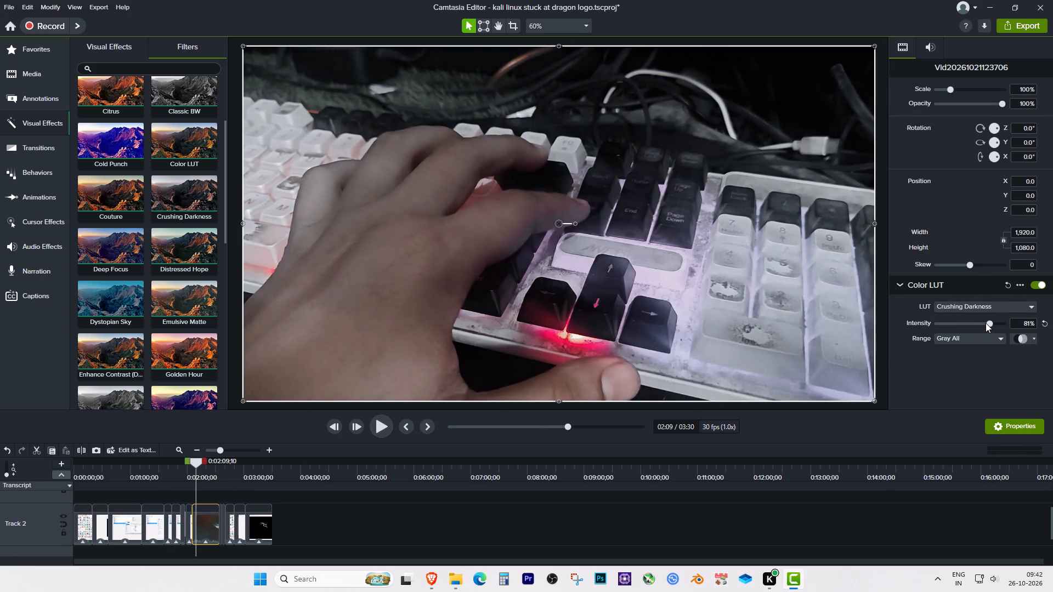
{"action": "left_click_drag", "start_coordinate": [986, 323], "coordinate": [978, 325]}
Play the filtered phone footage from the keyboard shot to the BIOS screen at 2:16 to check its look.
{"action": "left_click", "coordinate": [385, 425]}
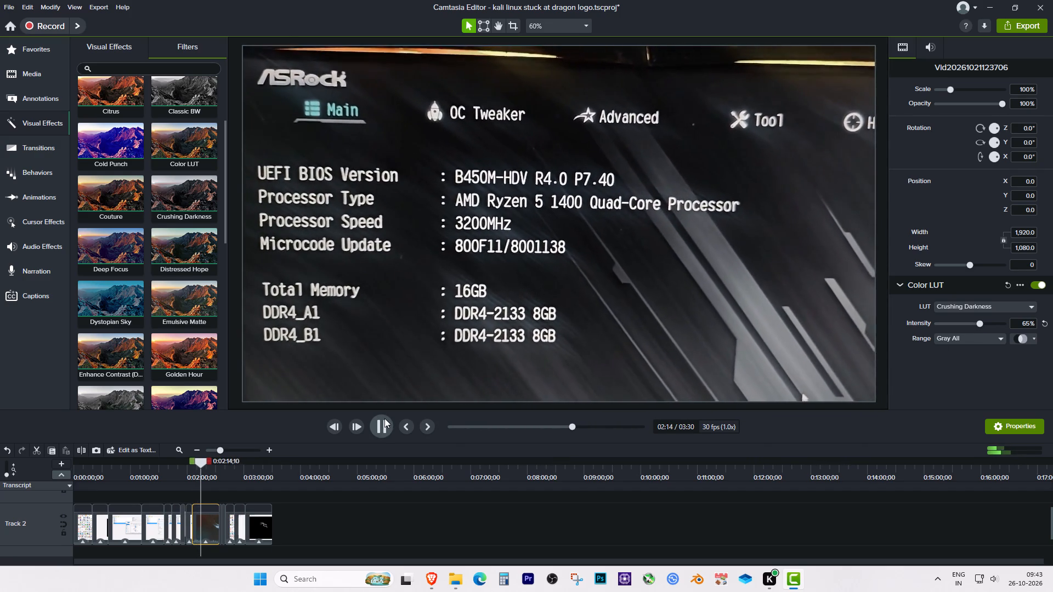
{"action": "left_click", "coordinate": [376, 424]}
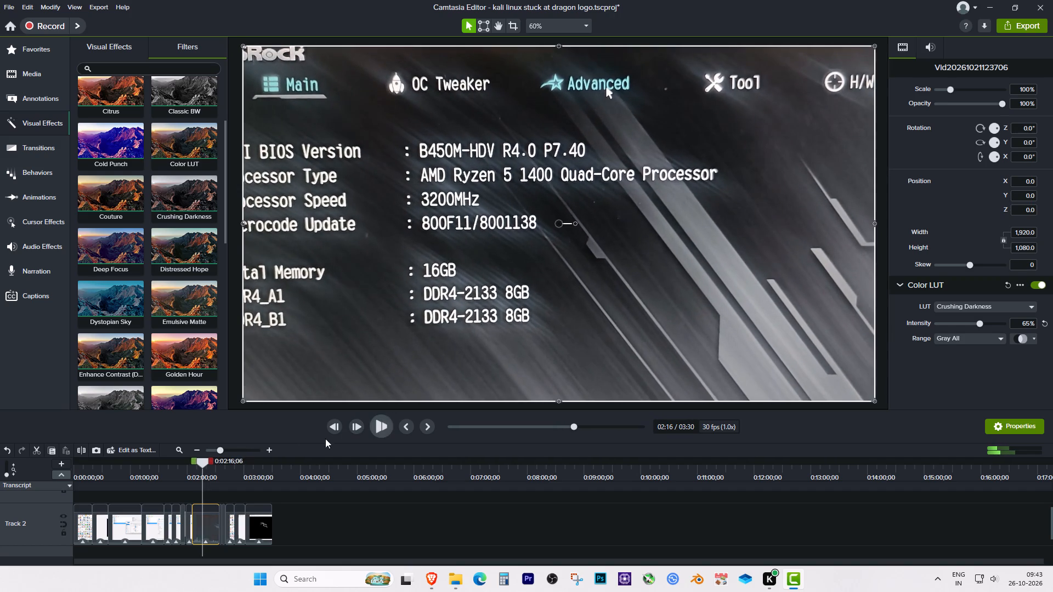
Return the playhead to the start of the timeline and save the project.
{"action": "left_click_drag", "start_coordinate": [206, 466], "coordinate": [27, 464]}
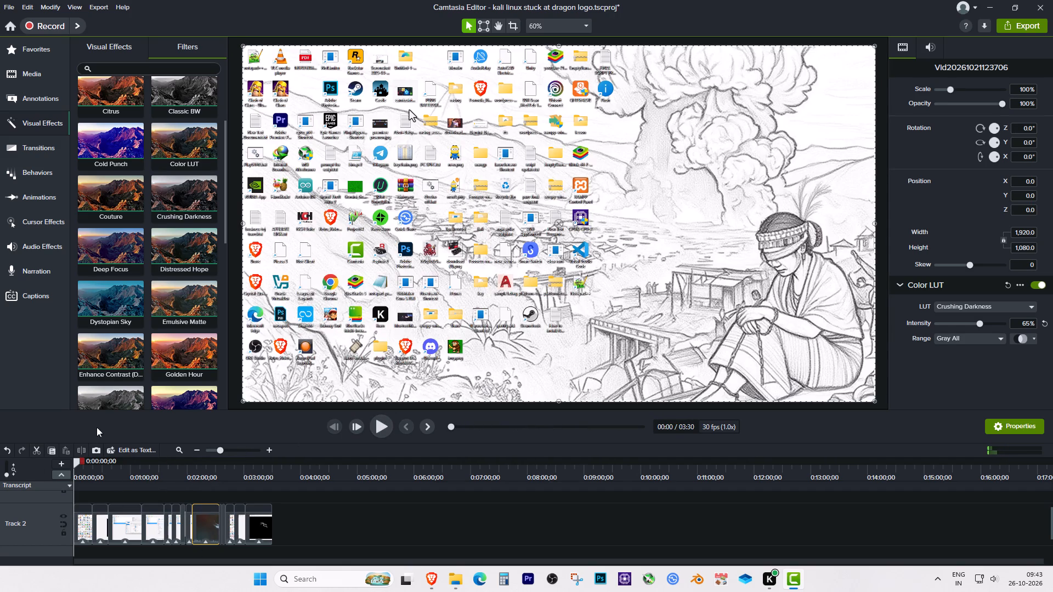
{"action": "left_click", "coordinate": [14, 8]}
{"action": "left_click", "coordinate": [43, 88]}
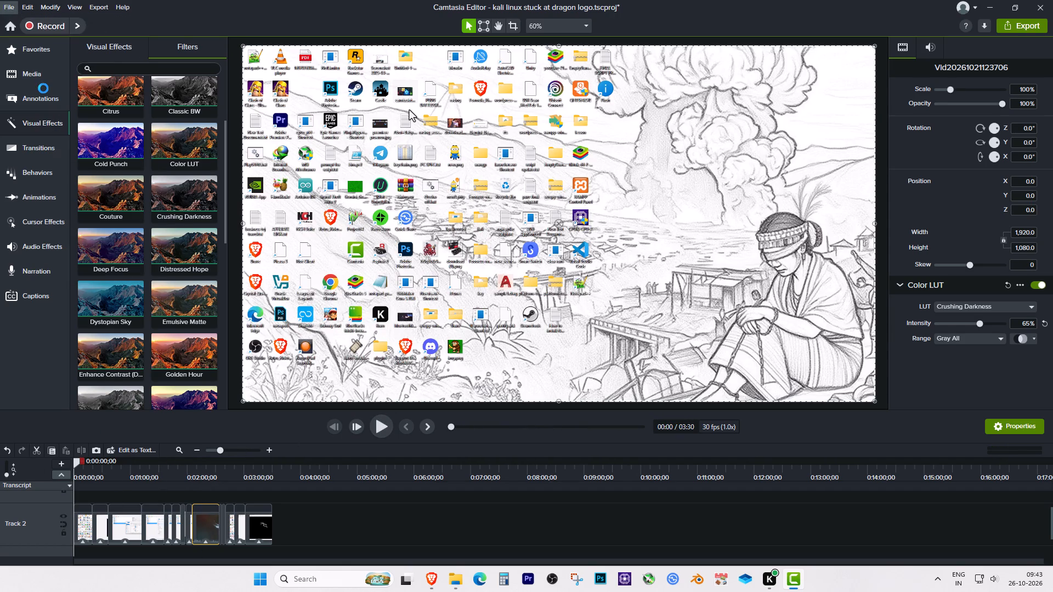
{"action": "left_click", "coordinate": [430, 578]}
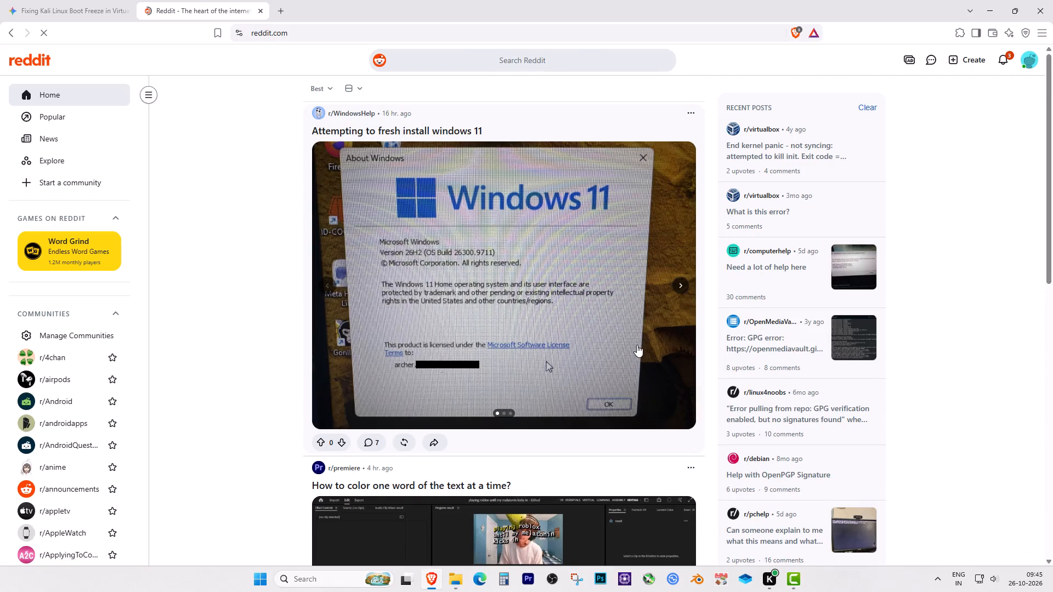
{"action": "scroll", "coordinate": [637, 345], "scroll_direction": "down", "scroll_amount": 7}
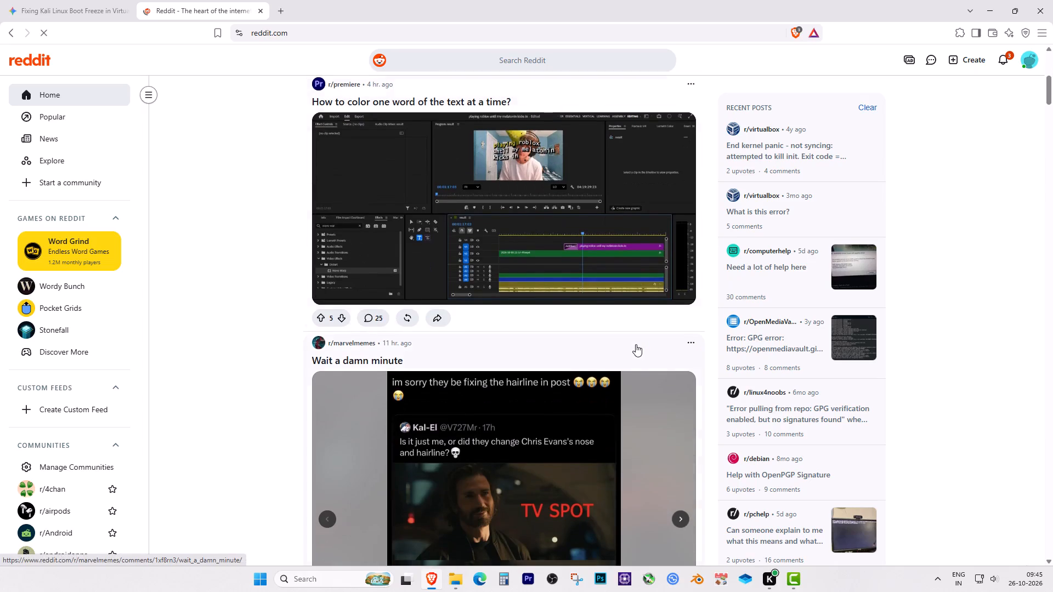
{"action": "scroll", "coordinate": [635, 344], "scroll_direction": "down", "scroll_amount": 1}
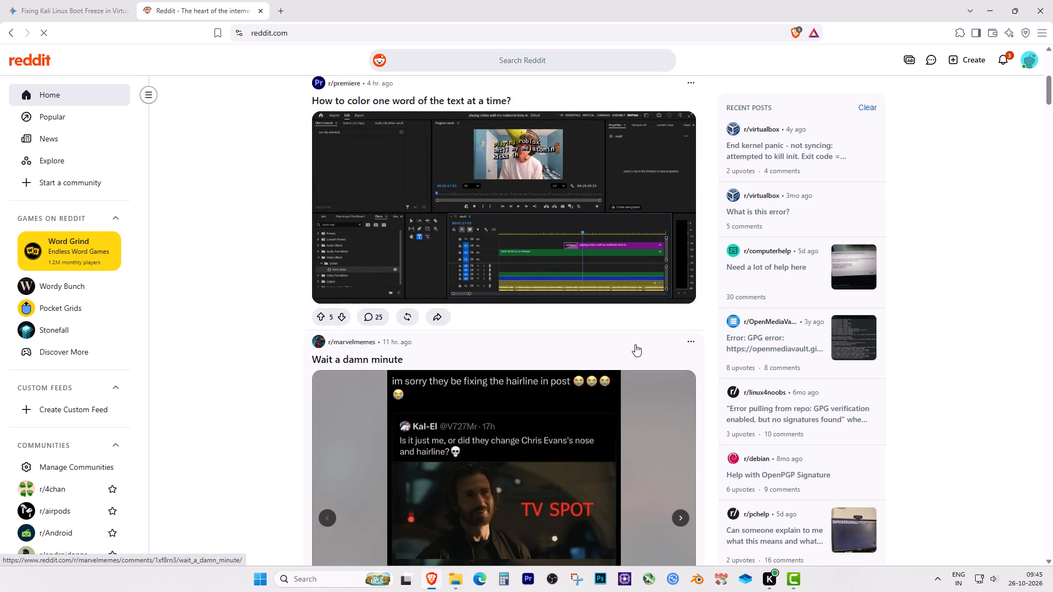
{"action": "scroll", "coordinate": [635, 344], "scroll_direction": "down", "scroll_amount": 1}
{"action": "scroll", "coordinate": [635, 344], "scroll_direction": "up", "scroll_amount": 2}
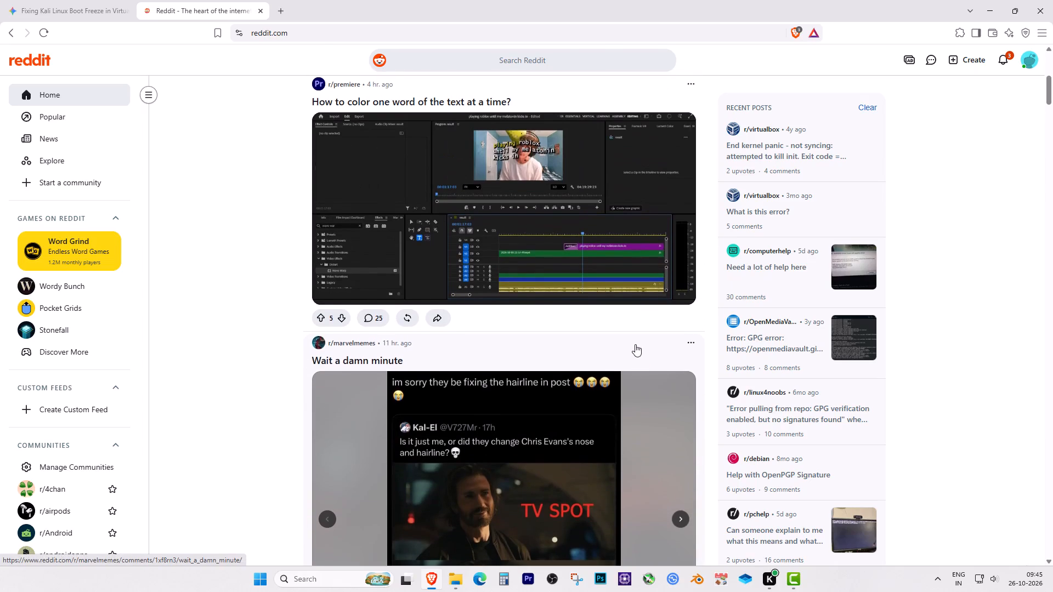
{"action": "scroll", "coordinate": [633, 344], "scroll_direction": "down", "scroll_amount": 7}
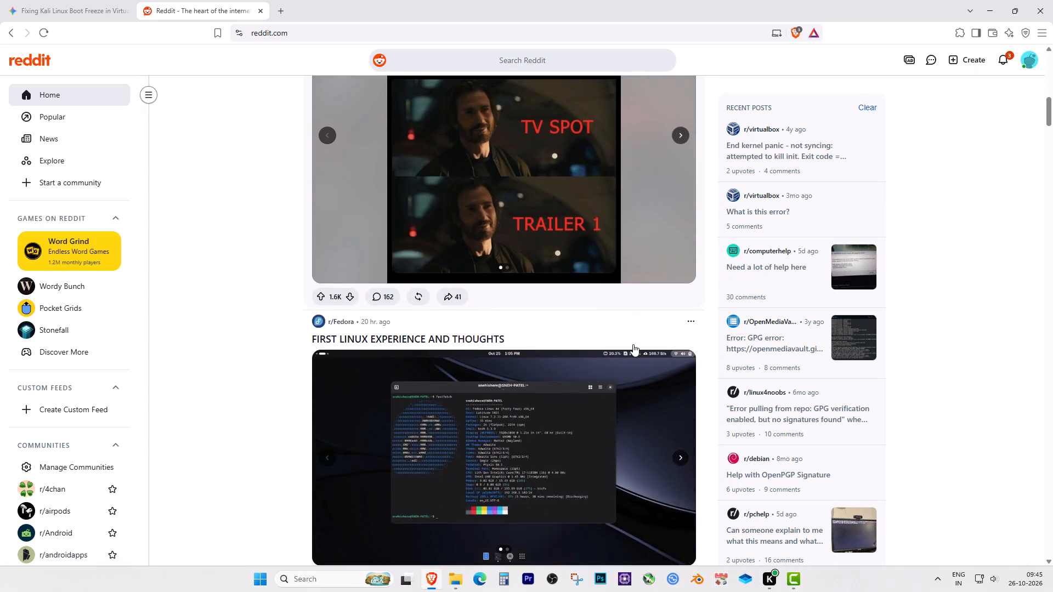
{"action": "scroll", "coordinate": [633, 344], "scroll_direction": "up", "scroll_amount": 2}
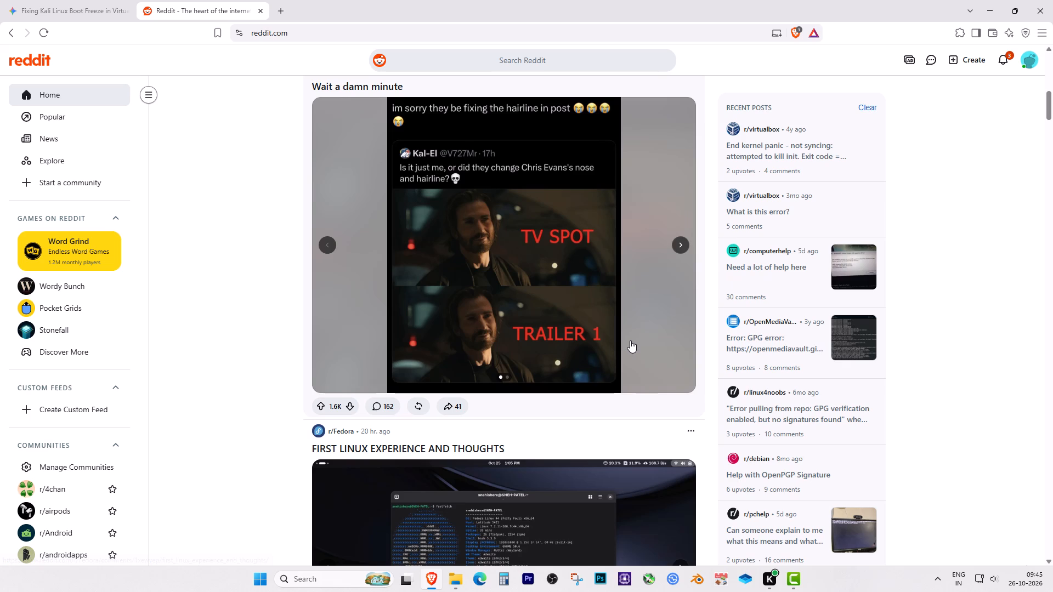